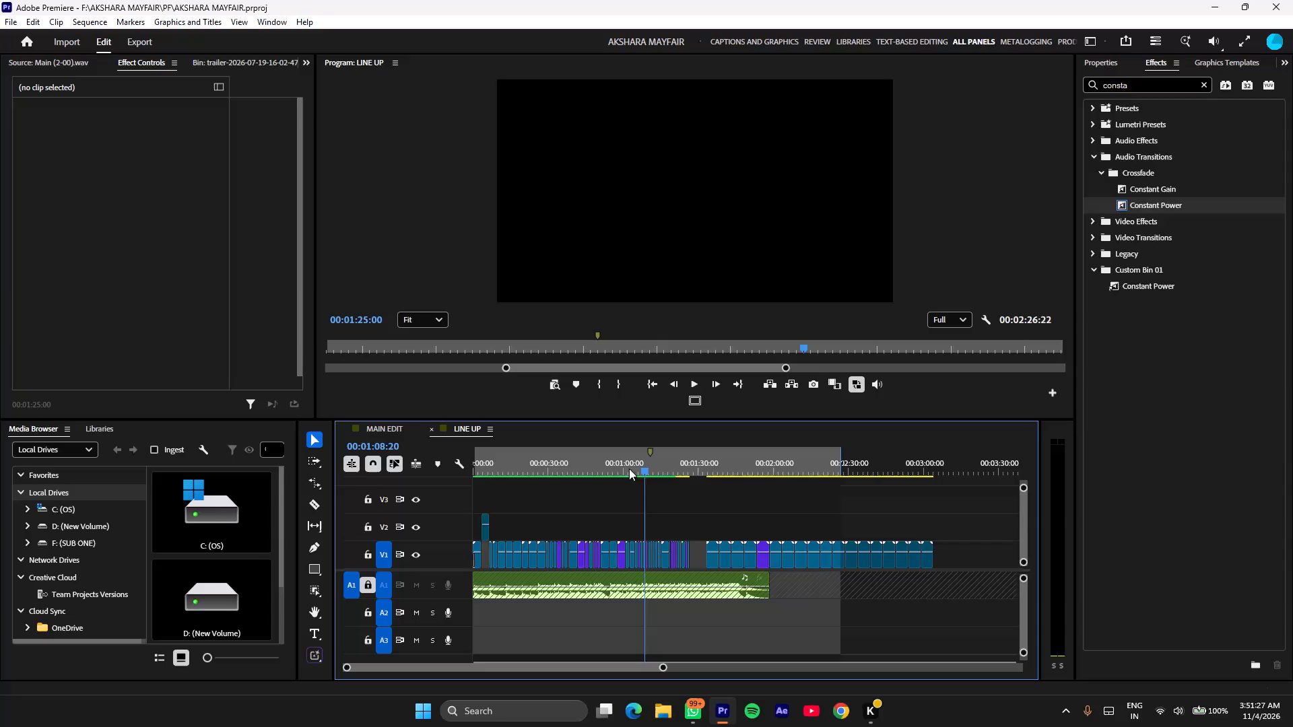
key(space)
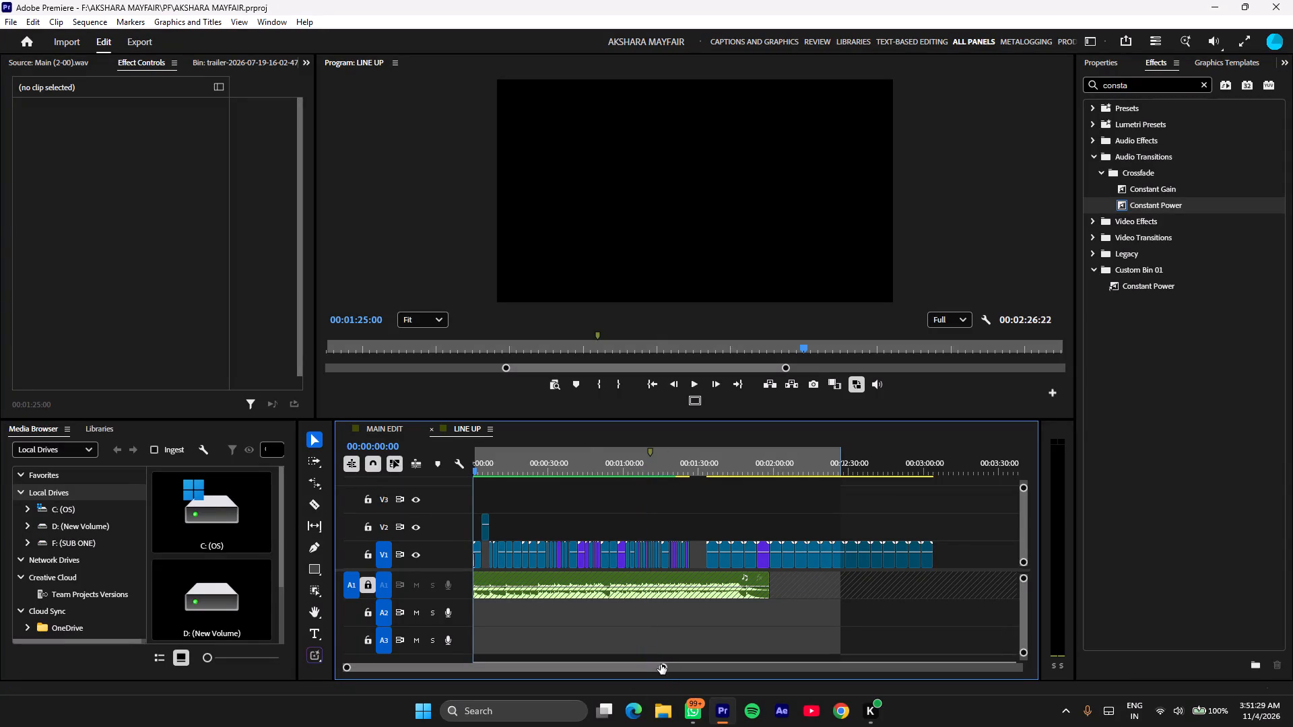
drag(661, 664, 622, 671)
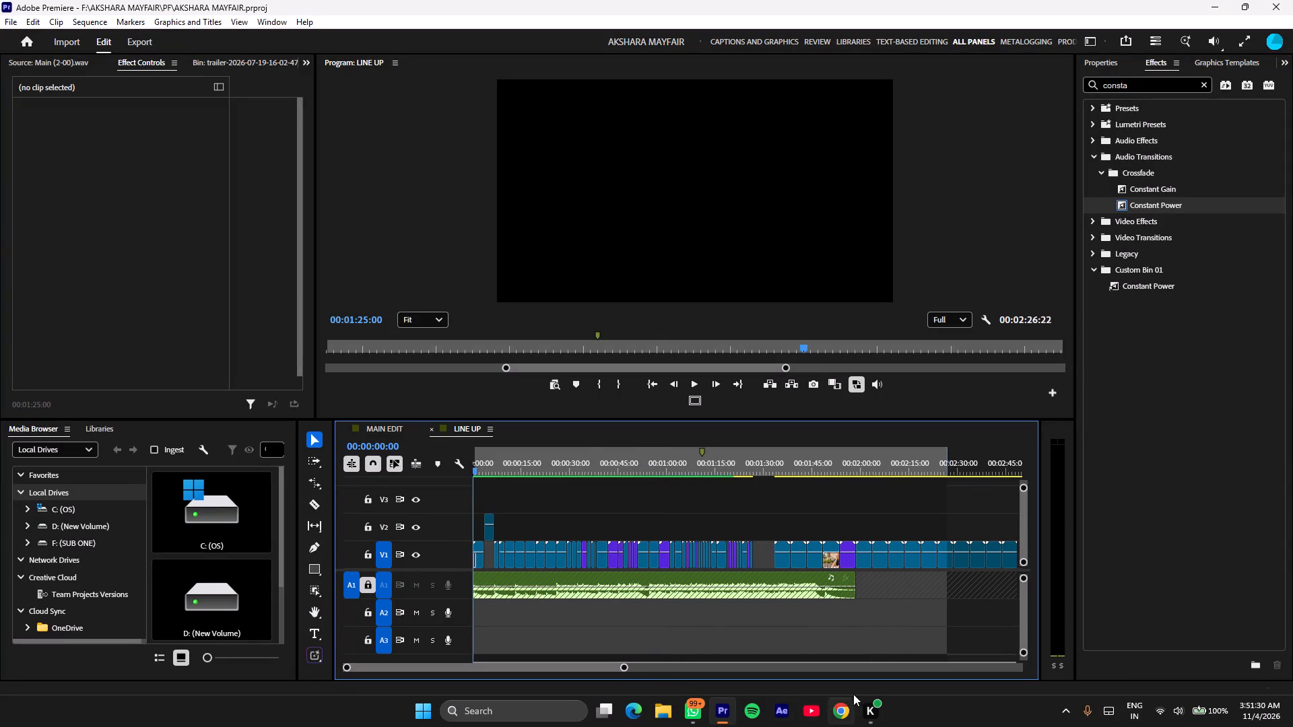
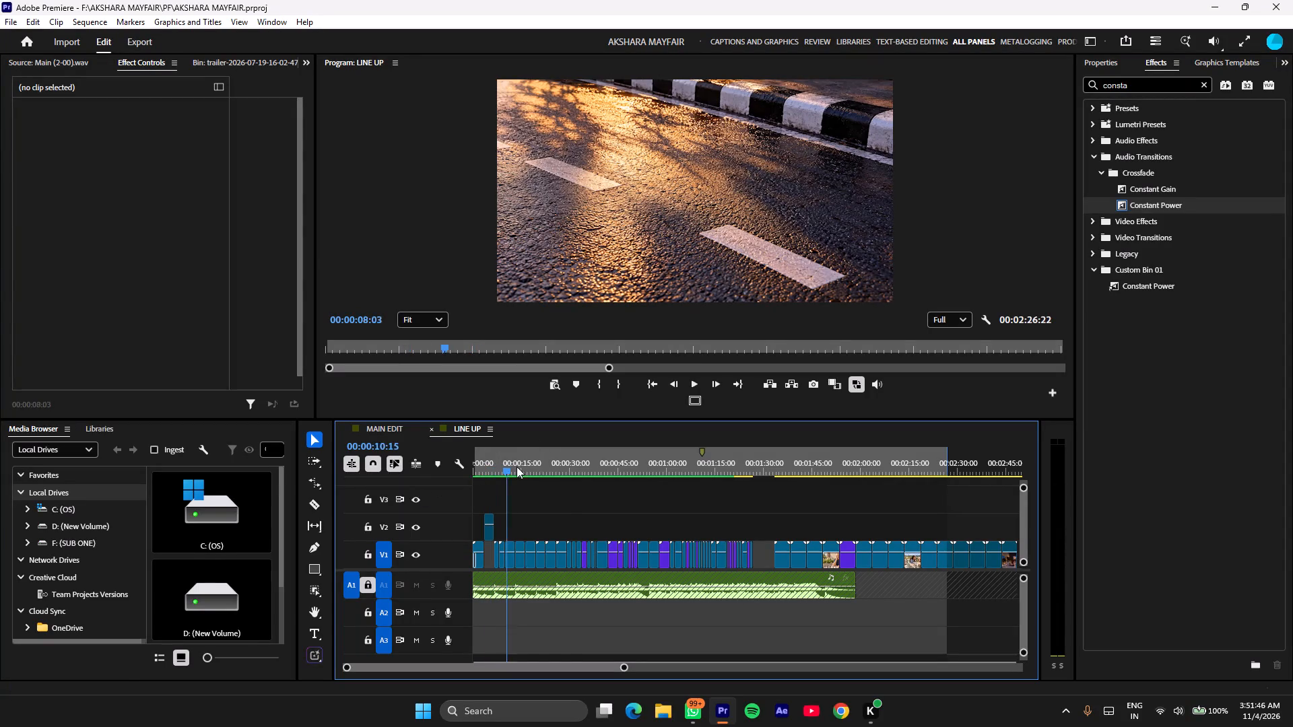
Play through the LINE UP sequence from the start up to the first gap after the rooftop clips on V1.
drag(517, 466, 482, 482)
key(space)
drag(497, 472, 423, 495)
key(space)
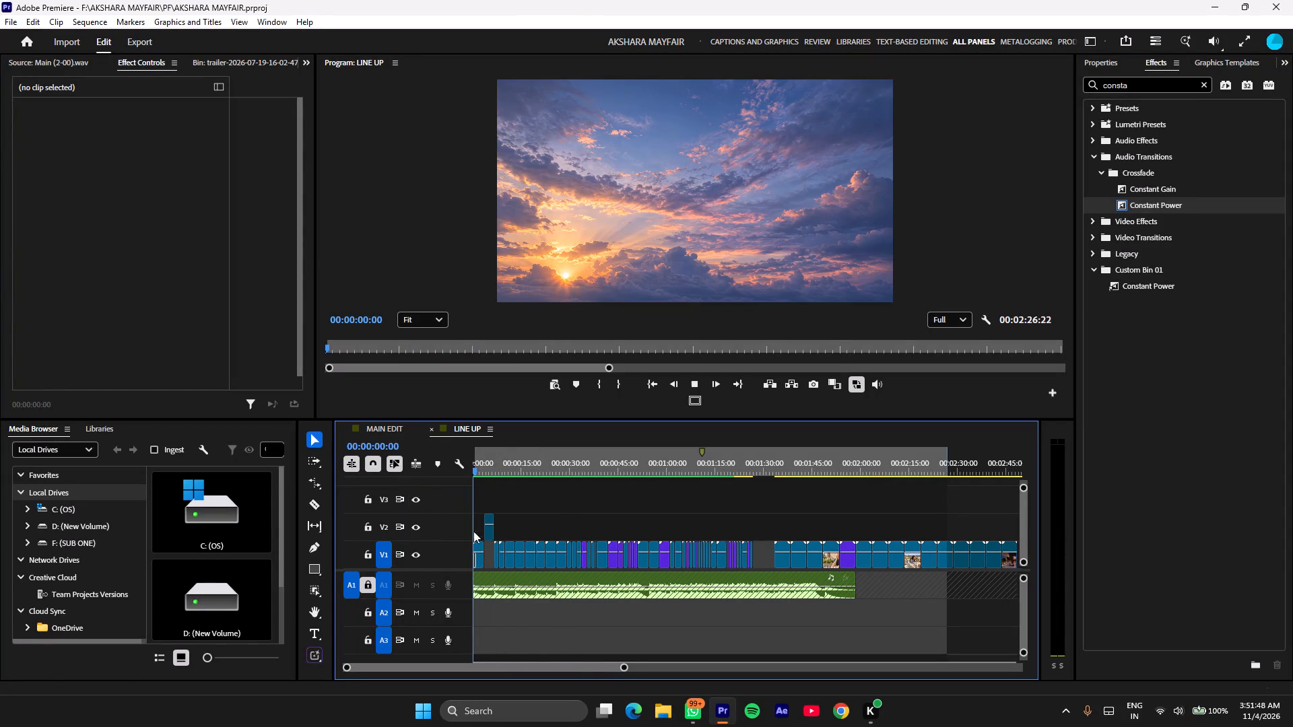
drag(626, 665, 590, 670)
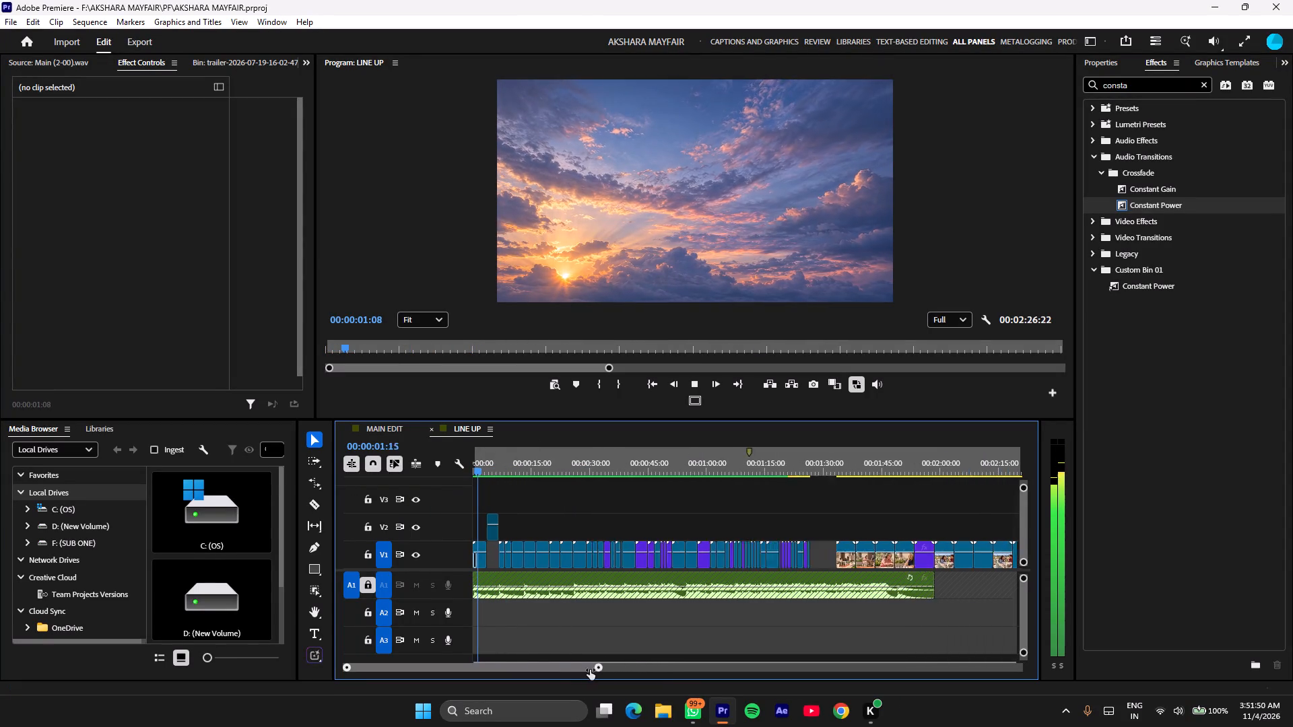
drag(590, 670, 560, 670)
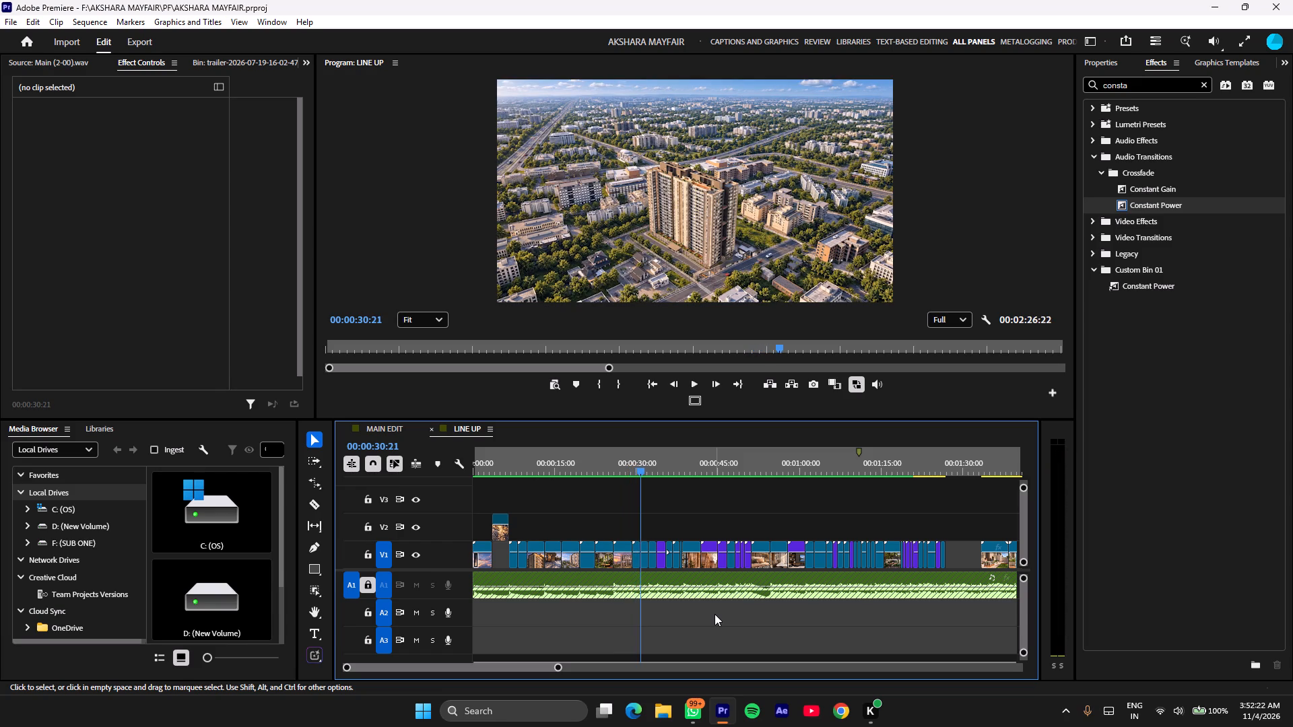
key(space)
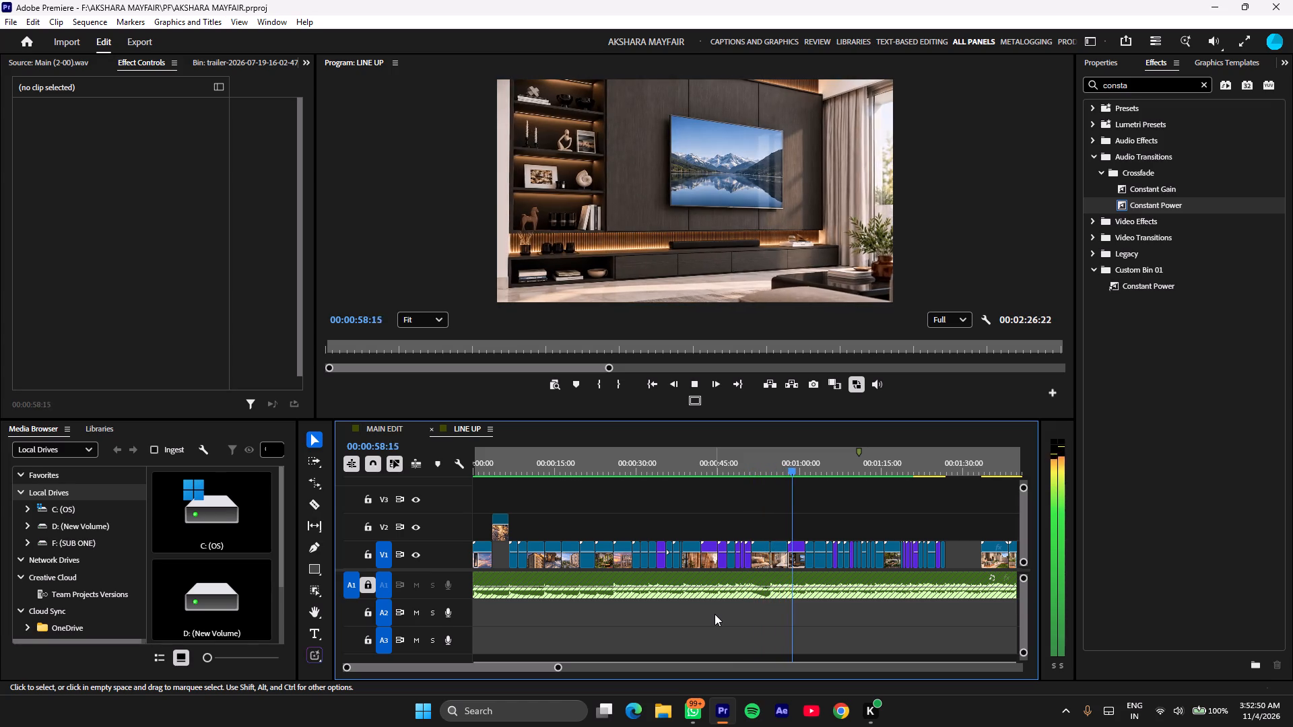
text(==)
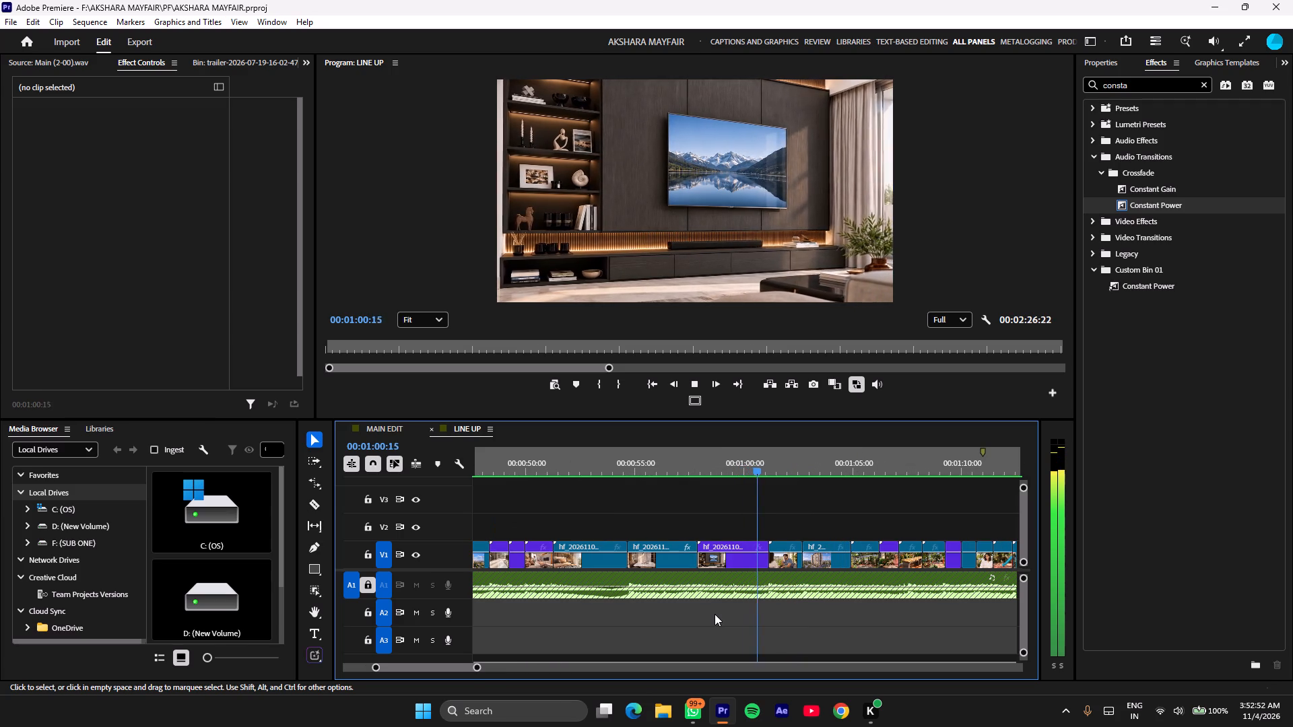
scroll(777, 637, down, 5)
key(minus)
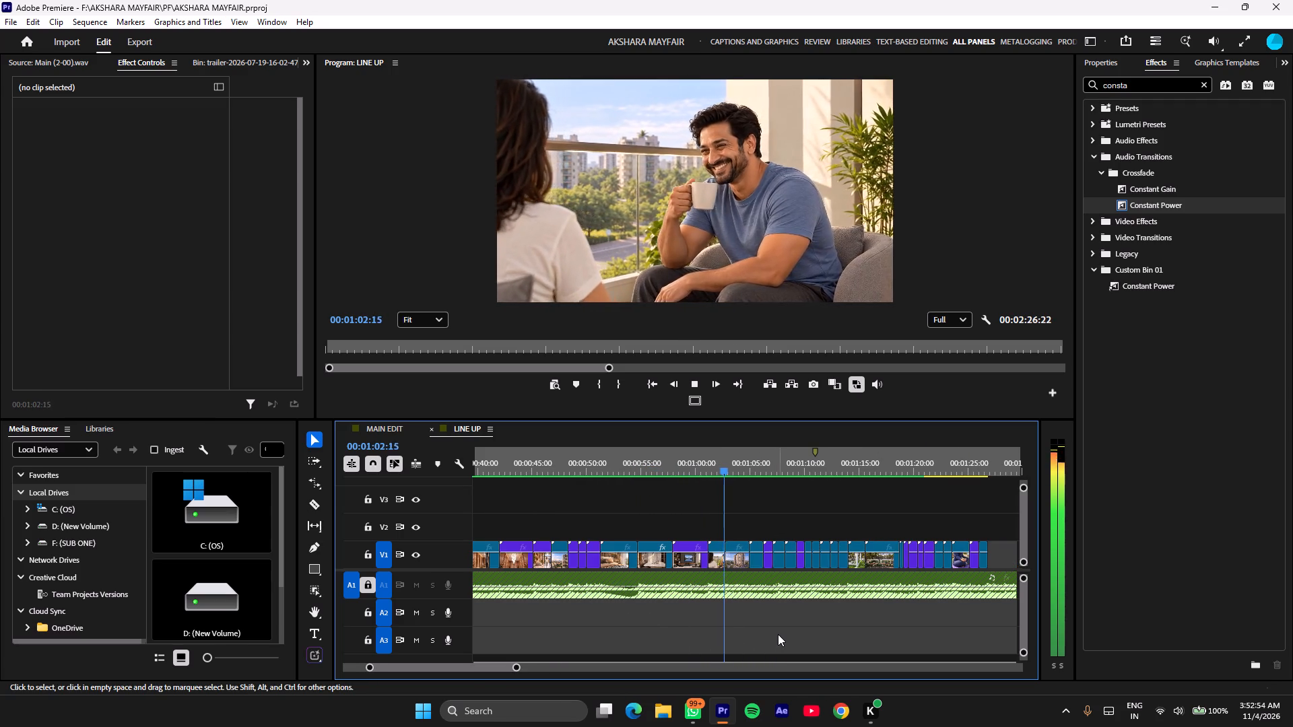
scroll(778, 634, down, 2)
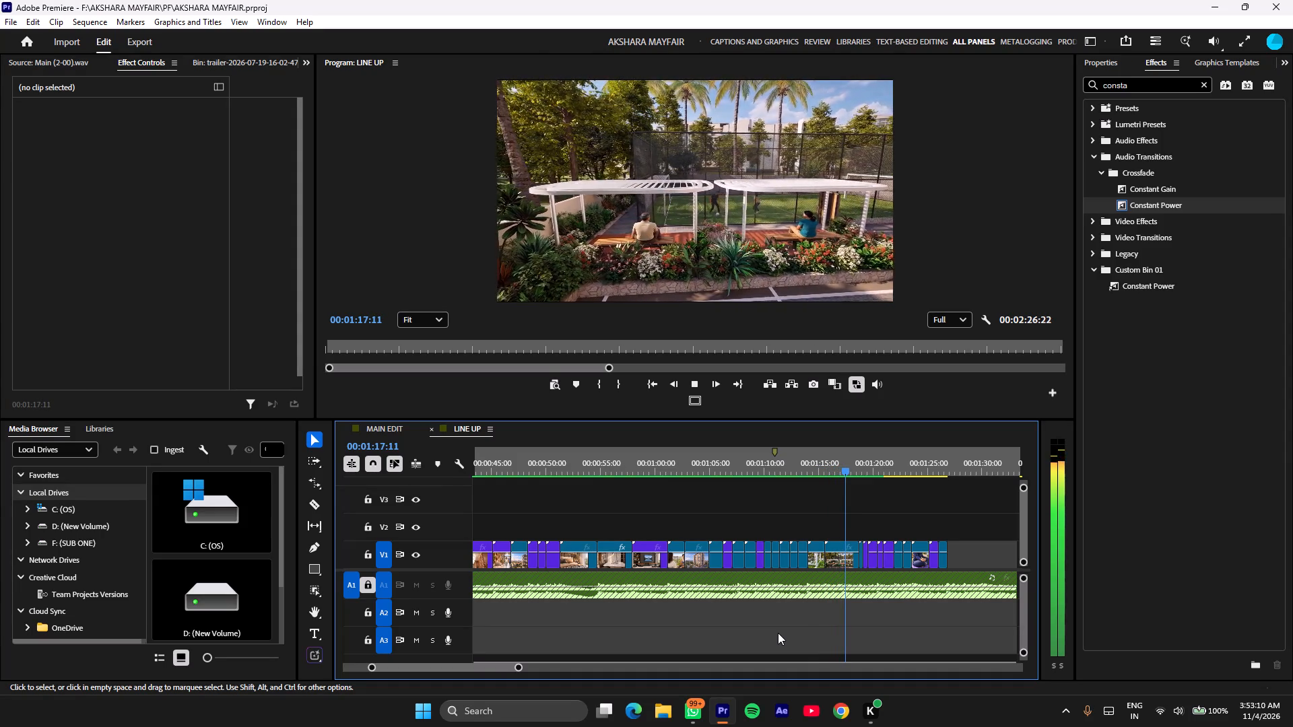
scroll(778, 633, down, 3)
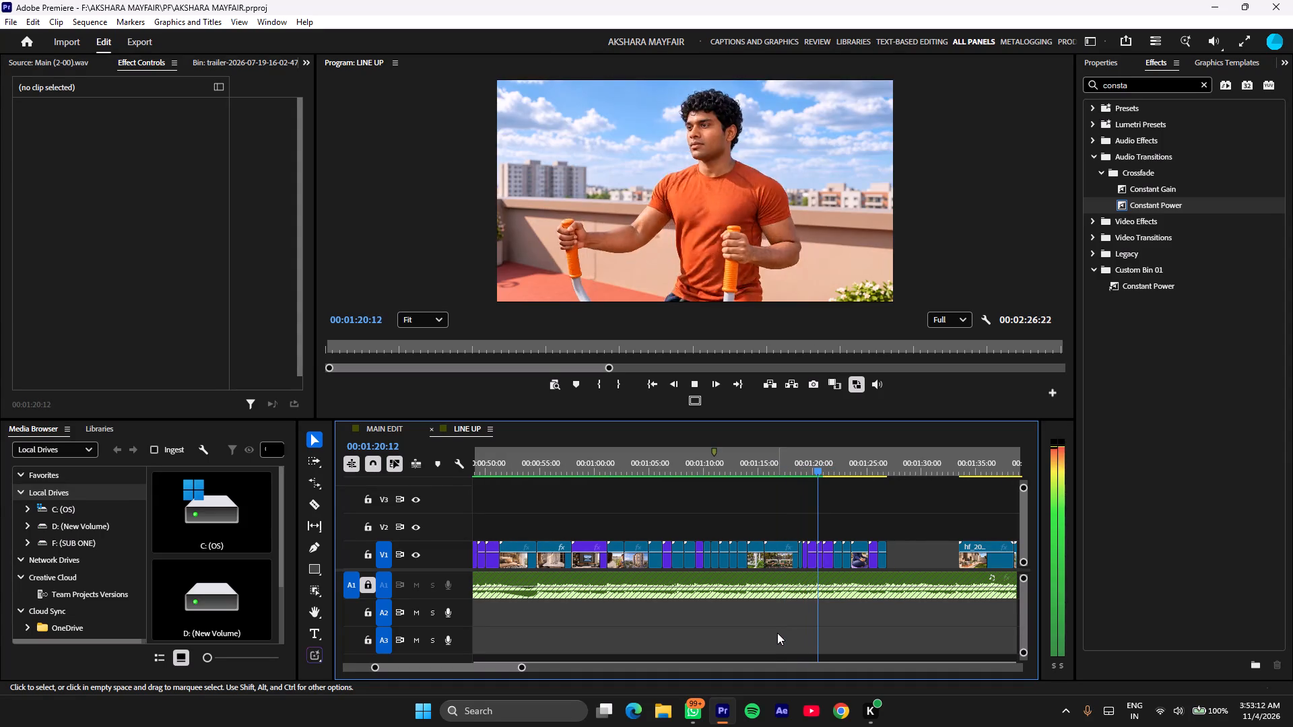
scroll(777, 633, down, 3)
key(equal)
scroll(776, 633, down, 6)
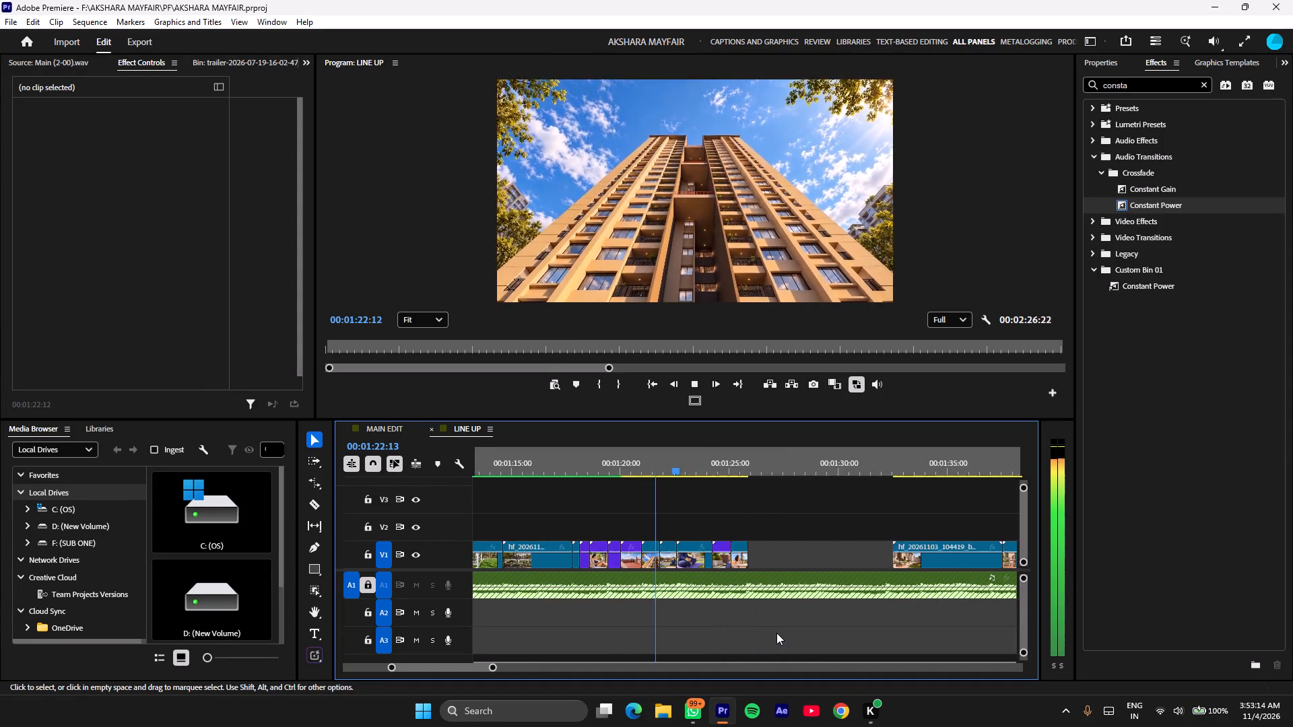
scroll(776, 633, down, 4)
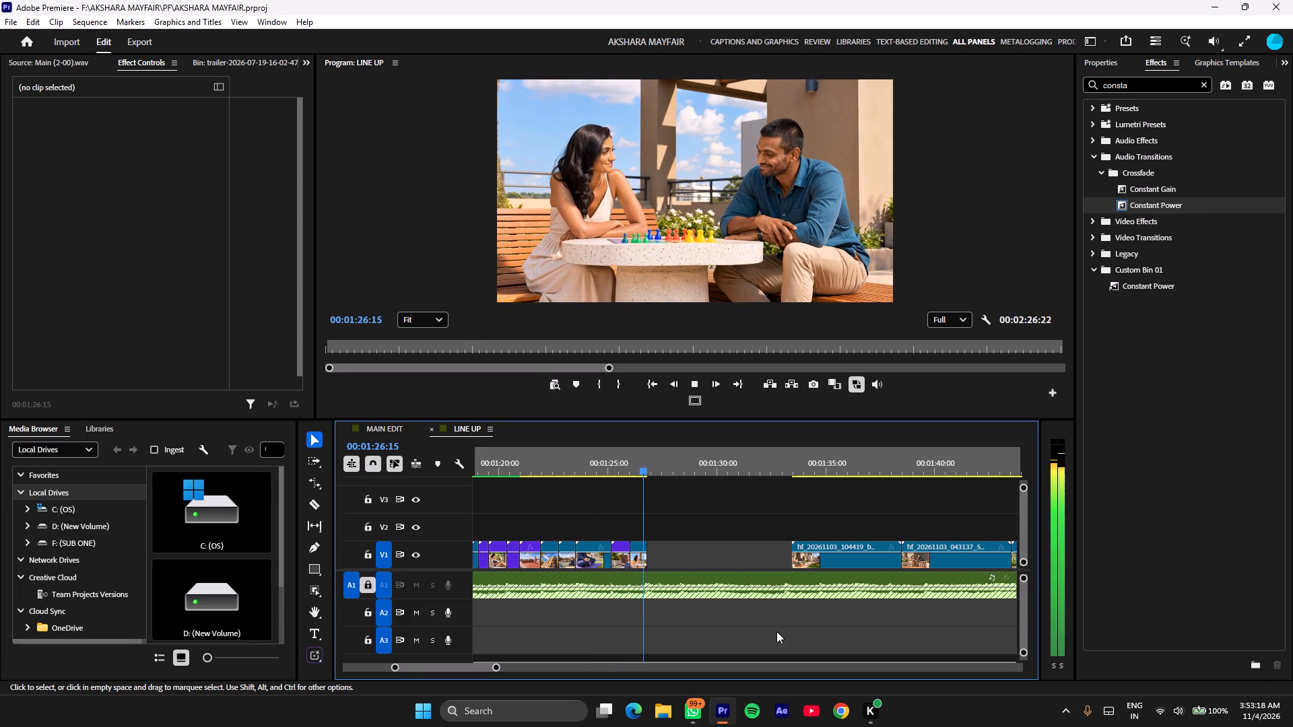
key(space)
Move clip hf_20261103_104419 against the preceding V1 clip, split it at 00:01:29:08 and delete its first part.
drag(821, 563, 673, 563)
key(space)
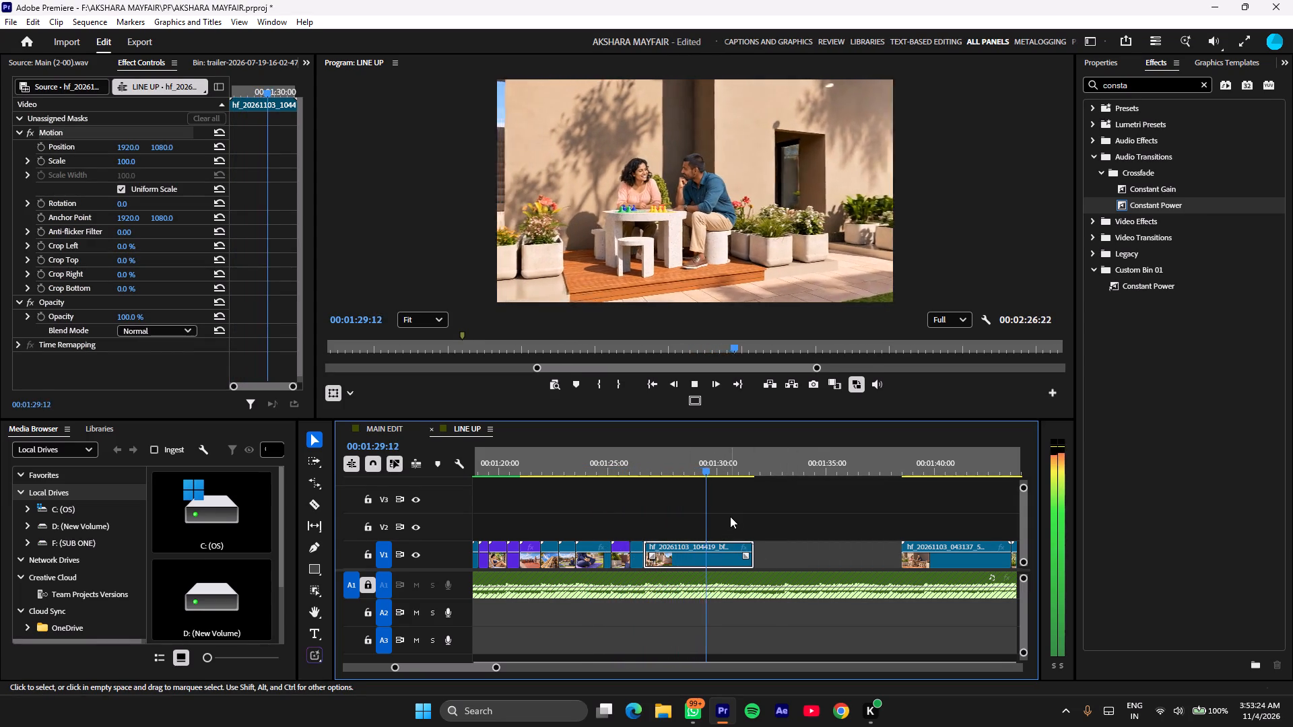
key(space)
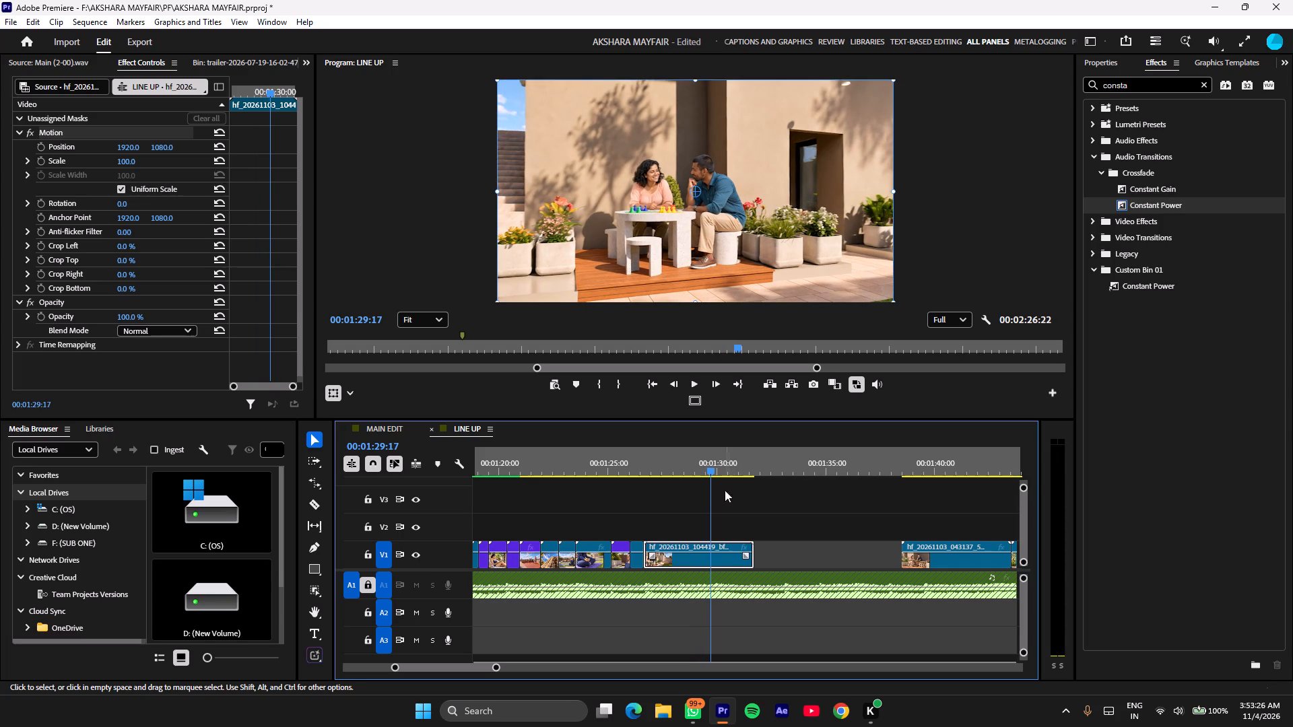
drag(714, 466, 704, 471)
key(ctrl+k)
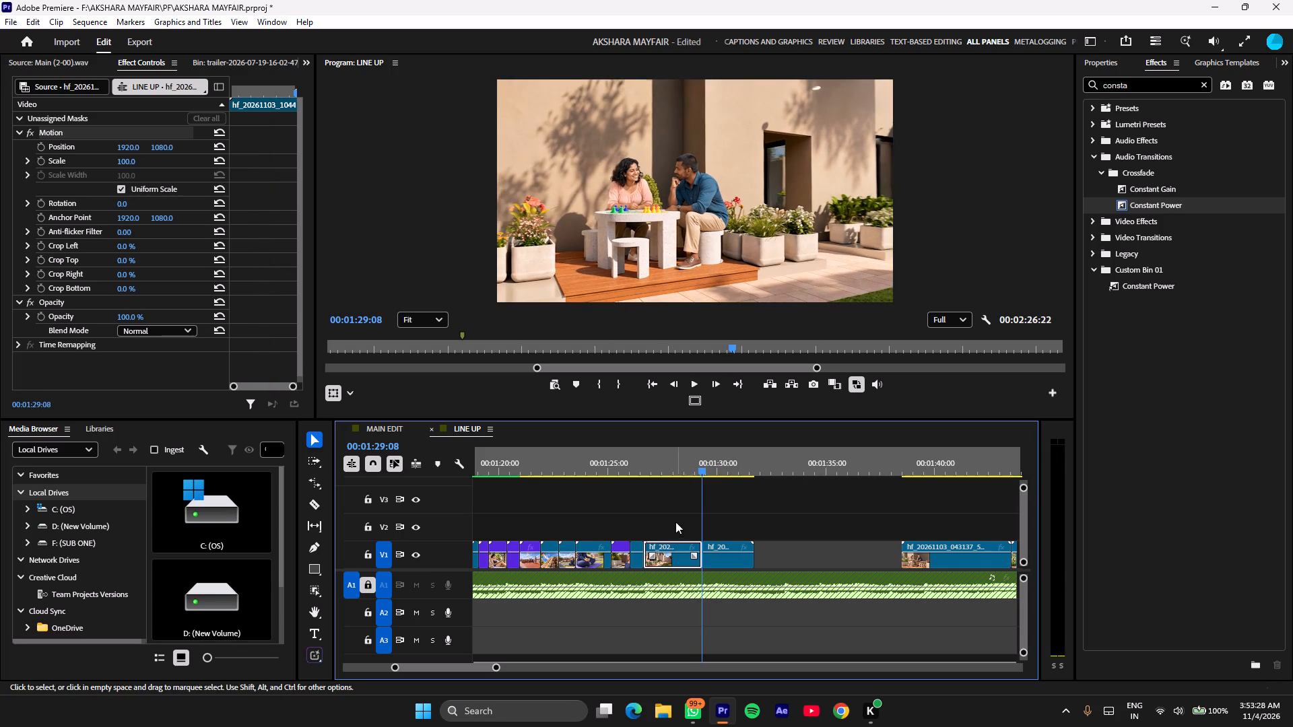
key(BackSpace)
Move the remaining board-game clip to 00:01:26:01, over the end of the previous clip, and play the cut.
drag(737, 558, 669, 561)
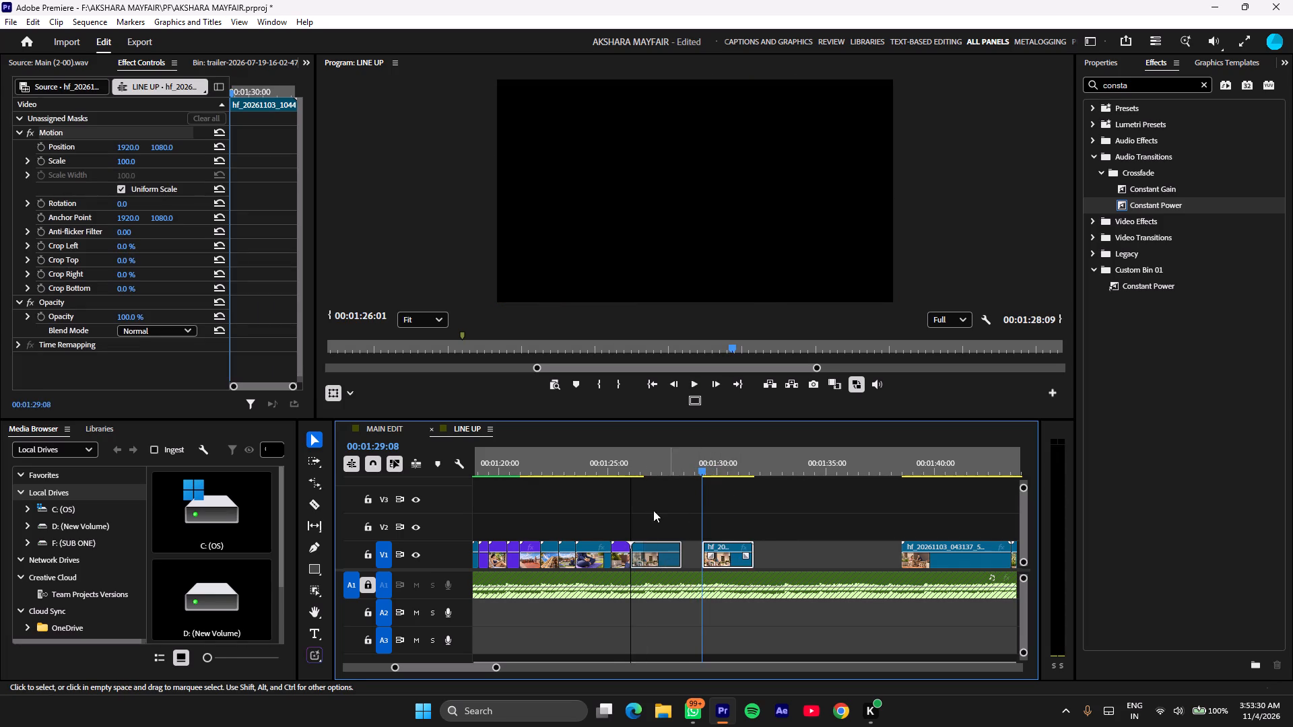
drag(624, 457, 610, 463)
key(space)
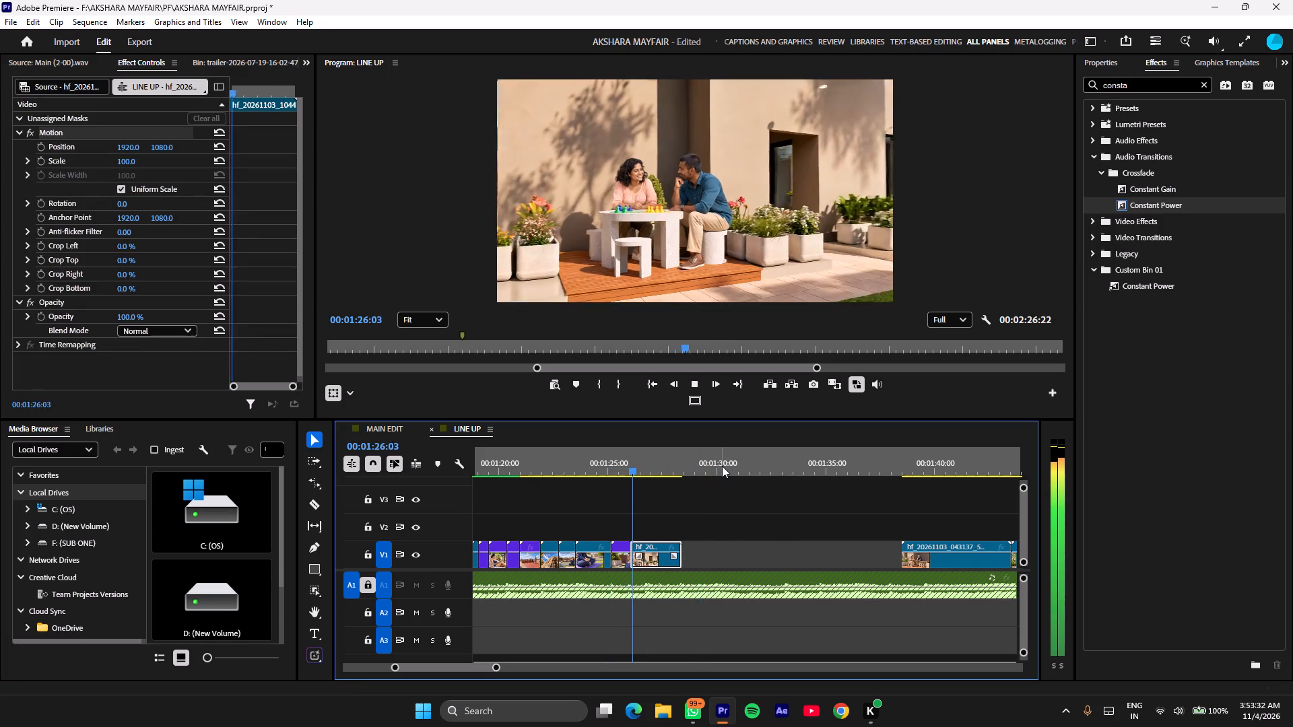
key(space)
key(space)
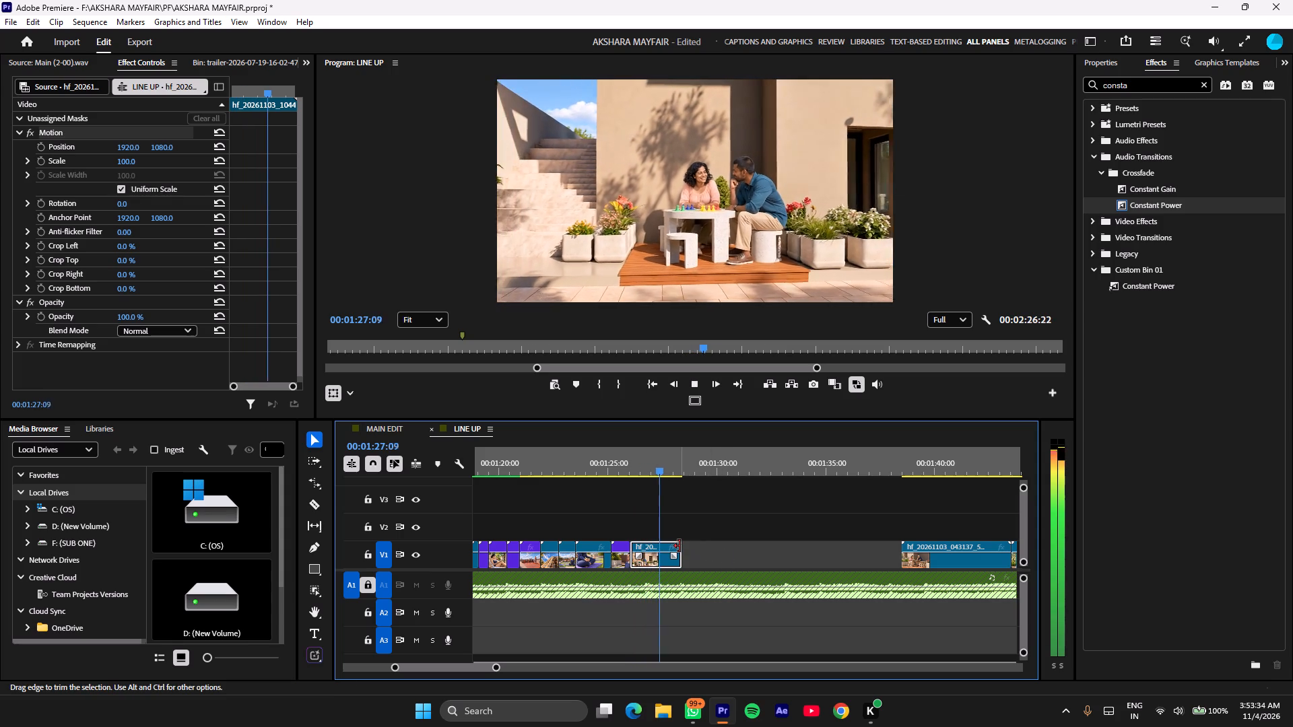
key(space)
Move the chess clip hf_20261103_043137 to the end of the board-game clip at 00:01:28:09 and play the join.
drag(923, 561, 794, 565)
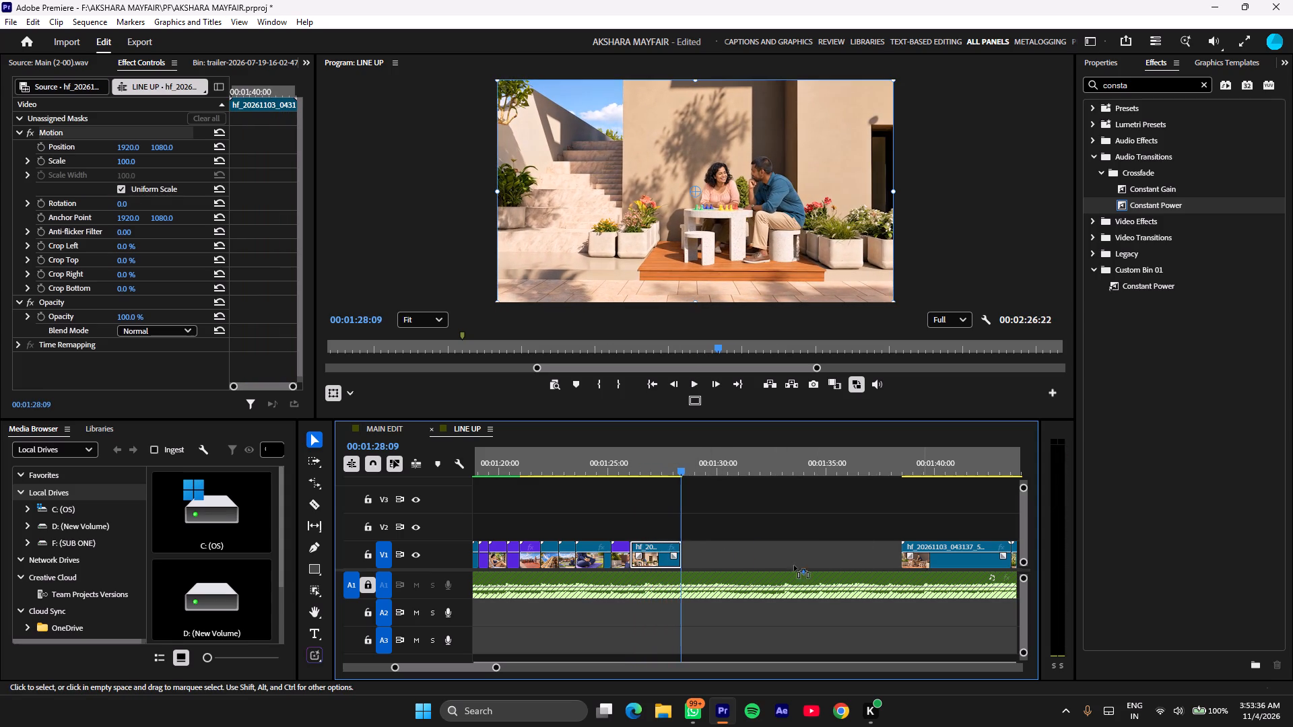
drag(794, 565, 704, 565)
click(654, 461)
key(space)
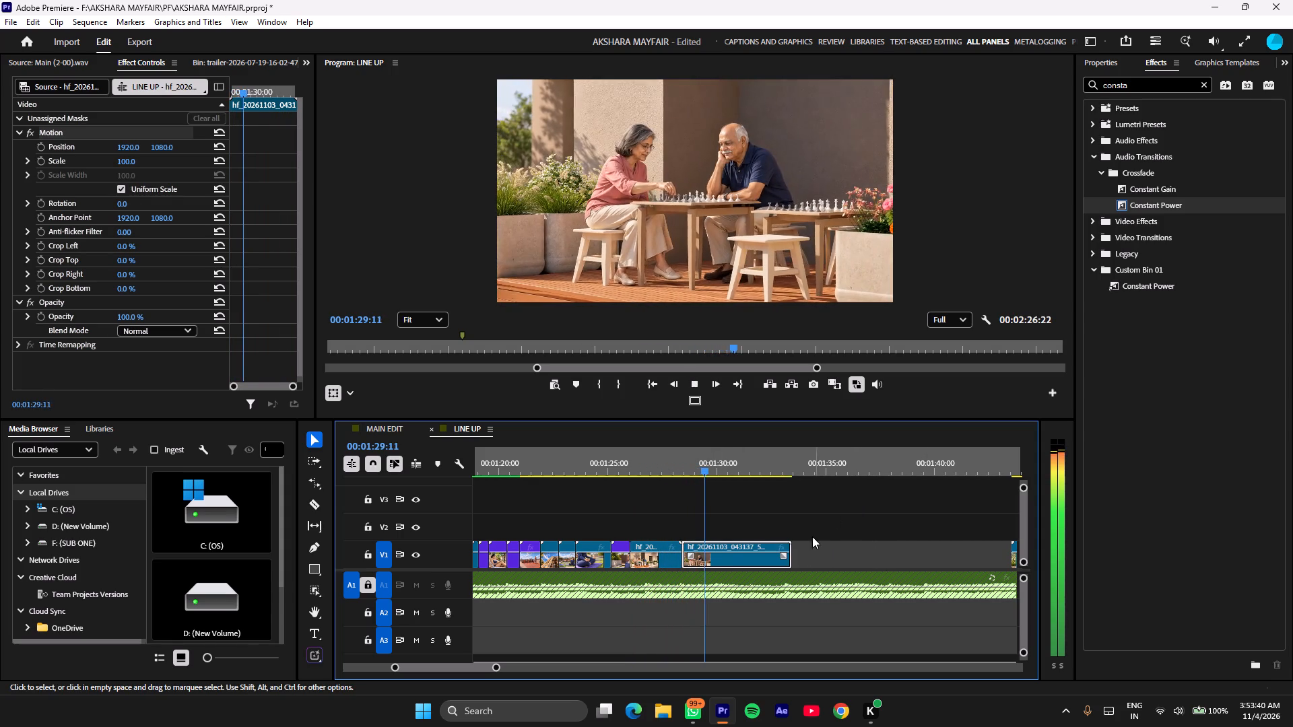
key(space)
Split the wide chess clip on V1 at 00:01:29:23 and delete the part after the cut.
click(738, 548)
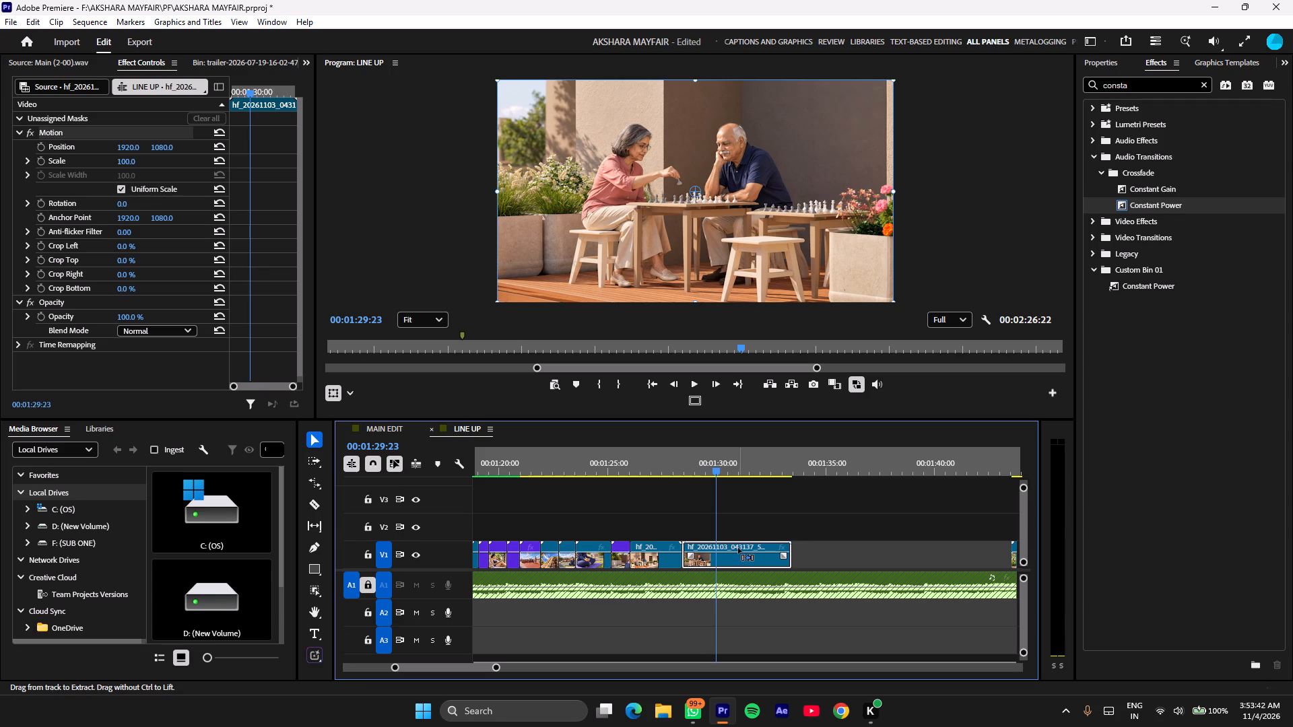
key(ctrl+k)
ctrl+click(738, 548)
key(BackSpace)
Move the woman's chess close-up hf_20261103_043156 to about 00:01:29, overlapping the end of the wide chess clip, and play the cut.
scroll(915, 541, down, 5)
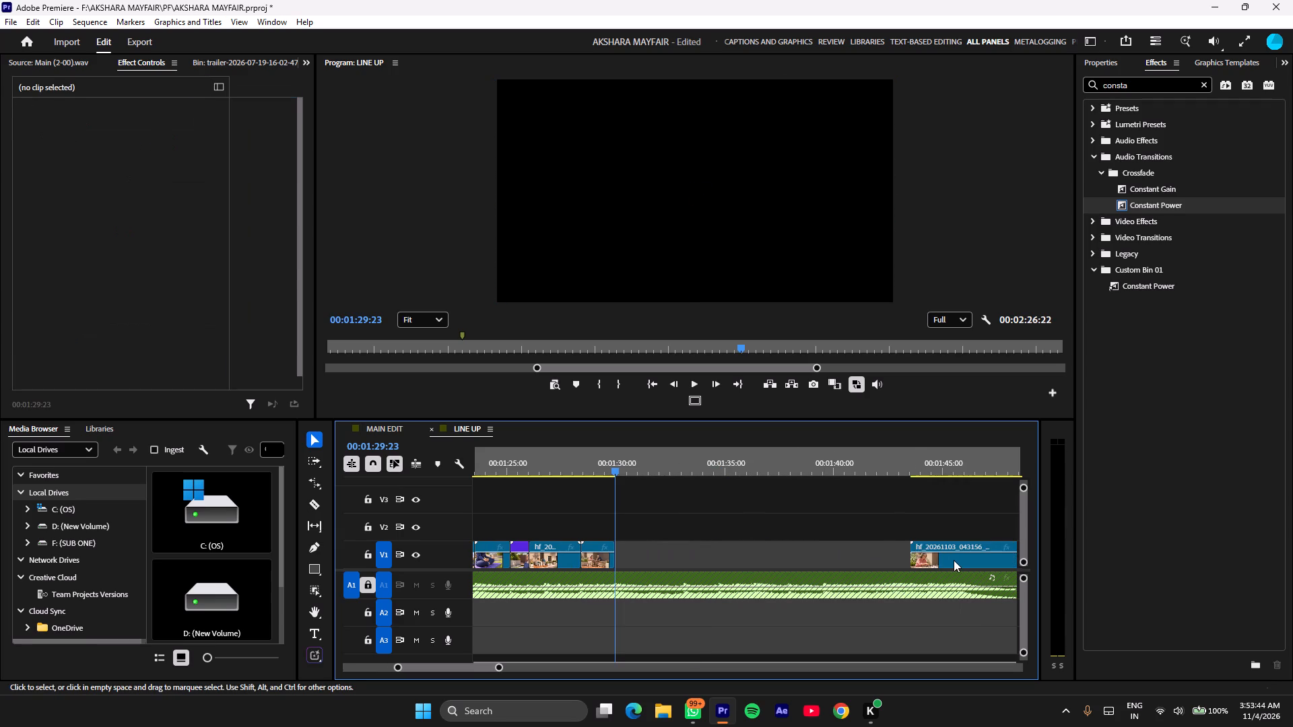
drag(955, 560, 655, 551)
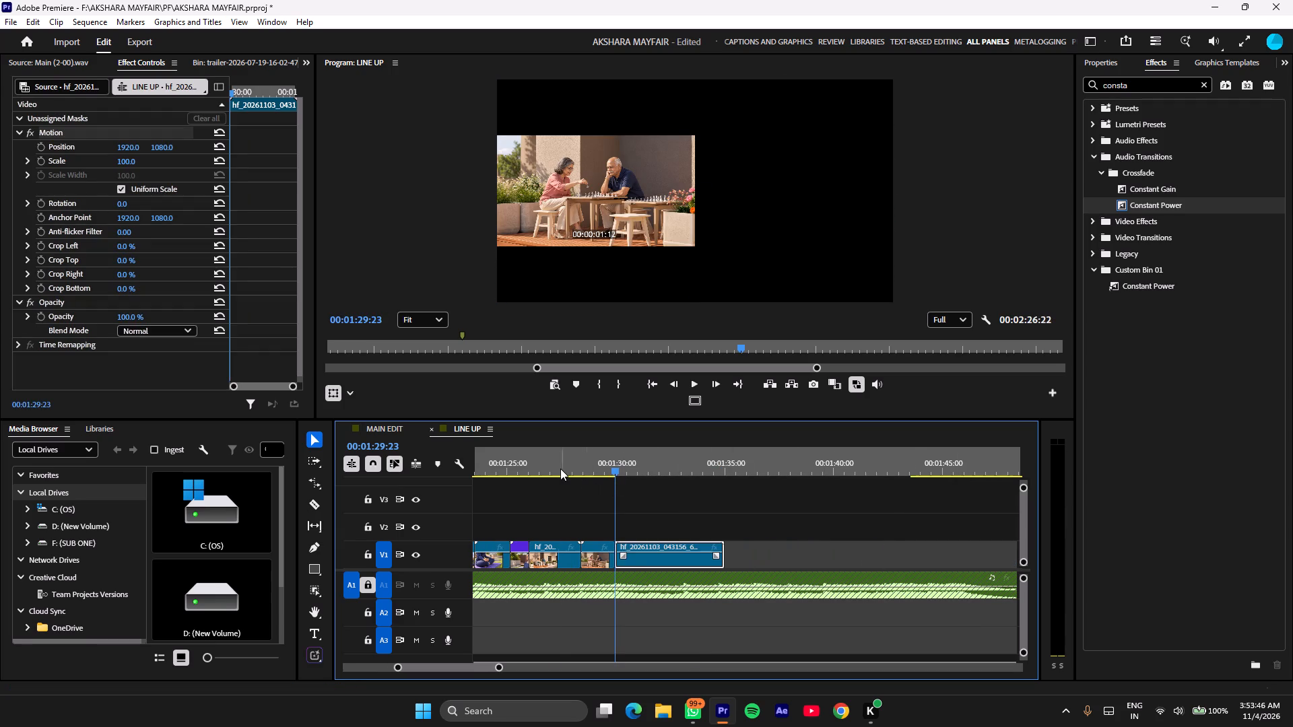
click(560, 469)
key(space)
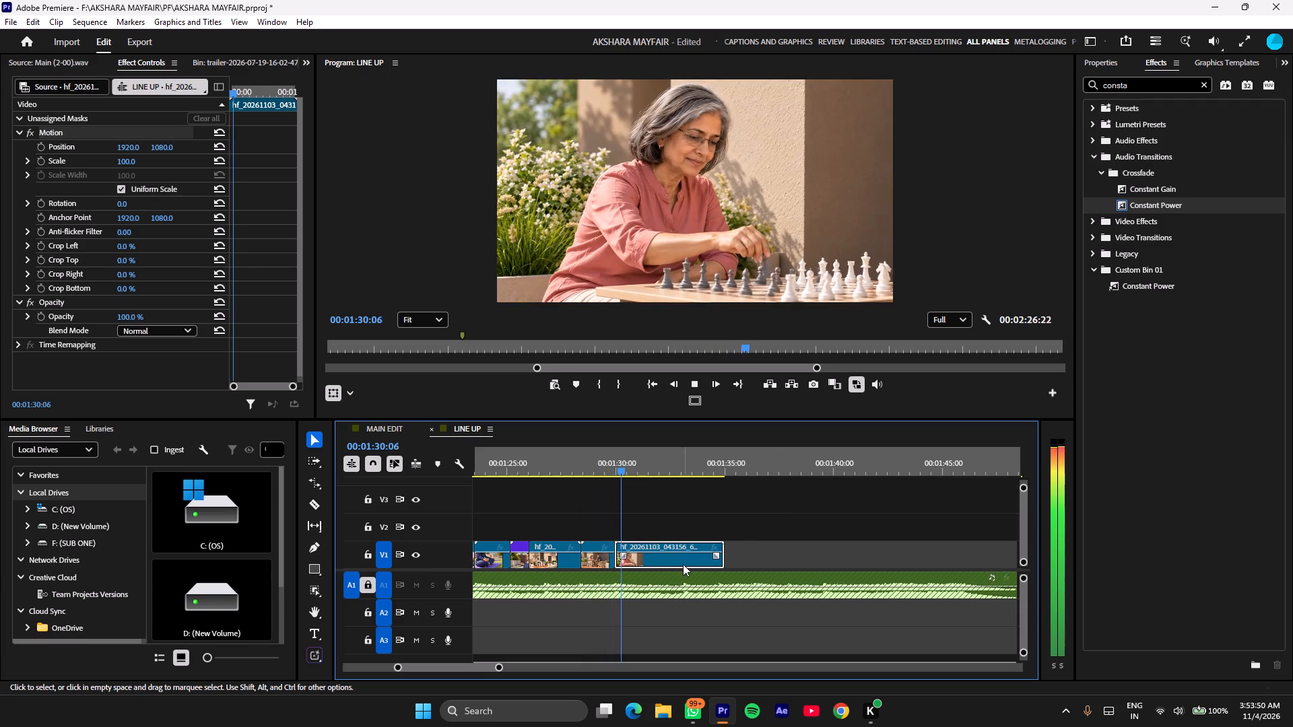
drag(668, 565, 650, 565)
click(560, 460)
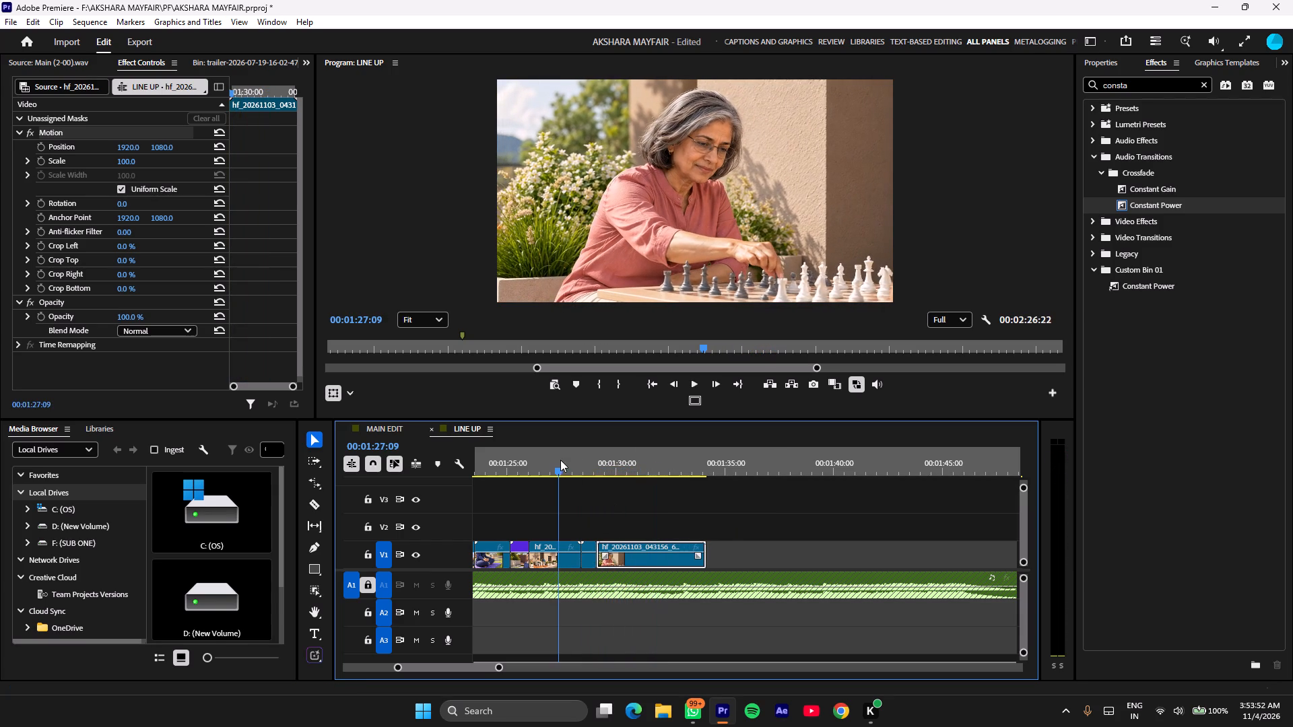
key(space)
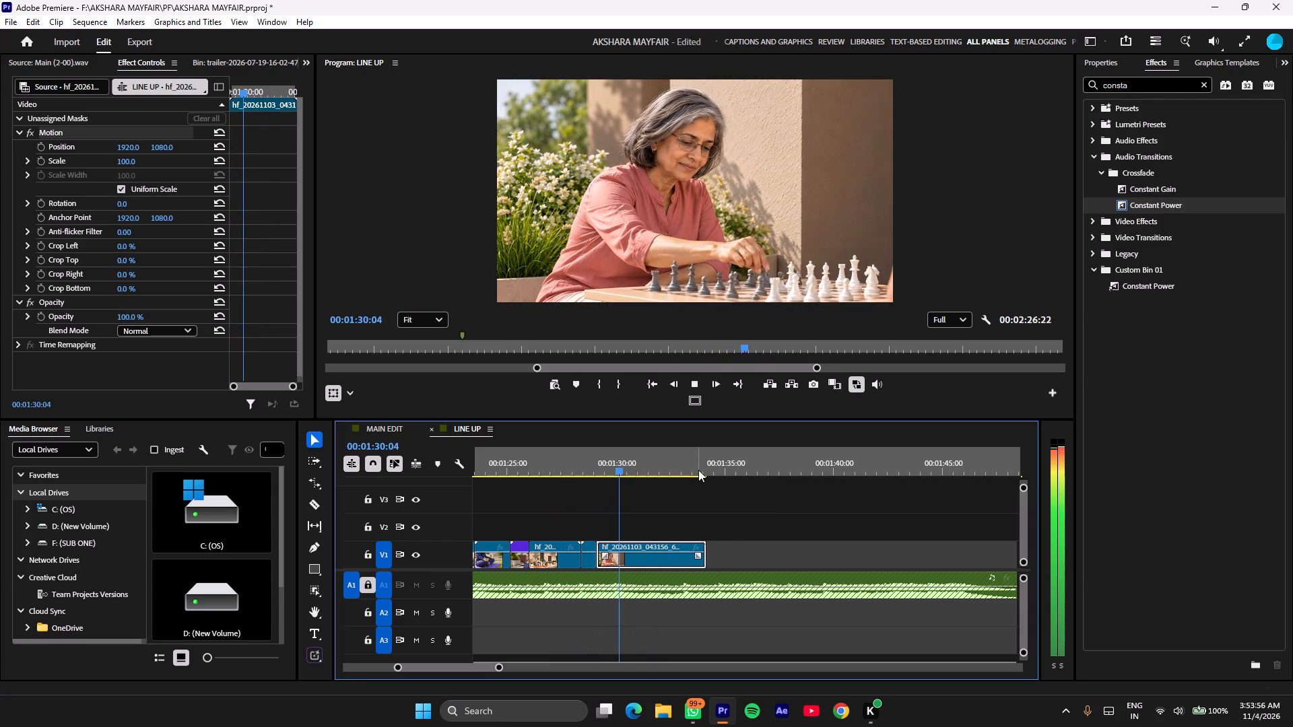
key(space)
Split the woman's chess close-up at 00:01:29:22 and delete the part after the cut.
drag(622, 446, 618, 454)
click(616, 464)
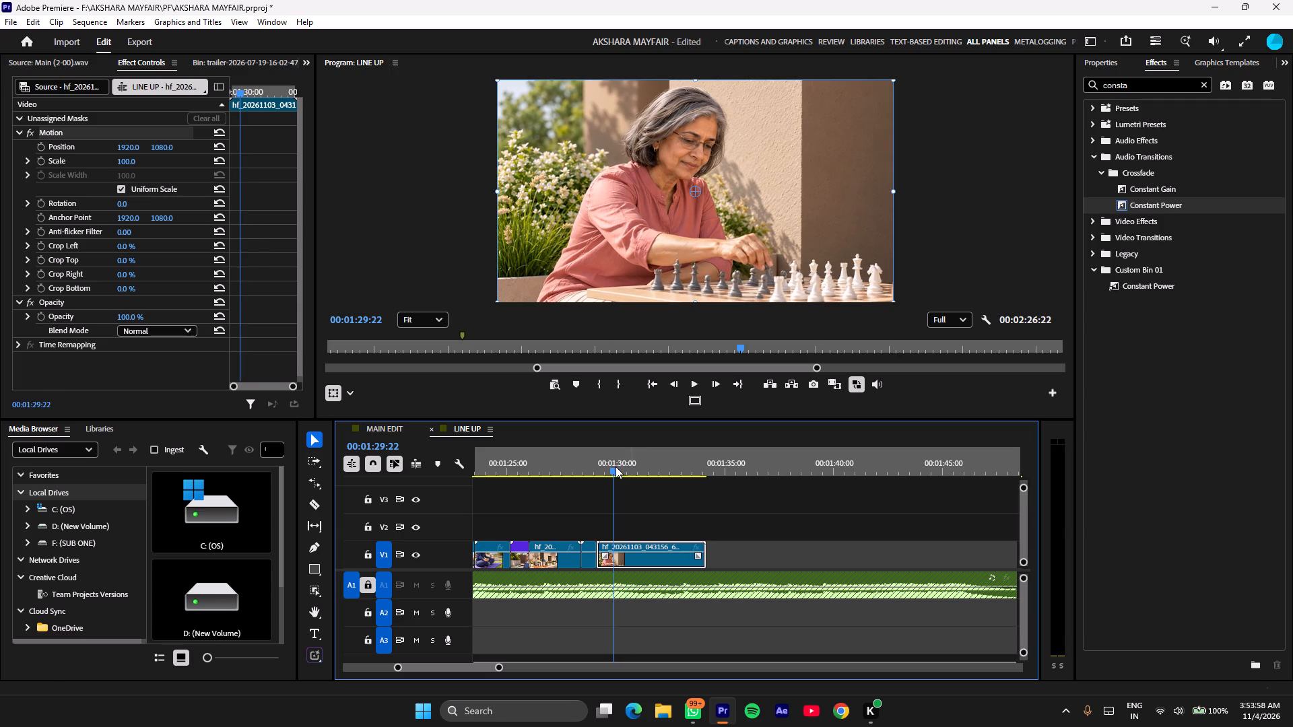
key(ctrl+k)
click(657, 541)
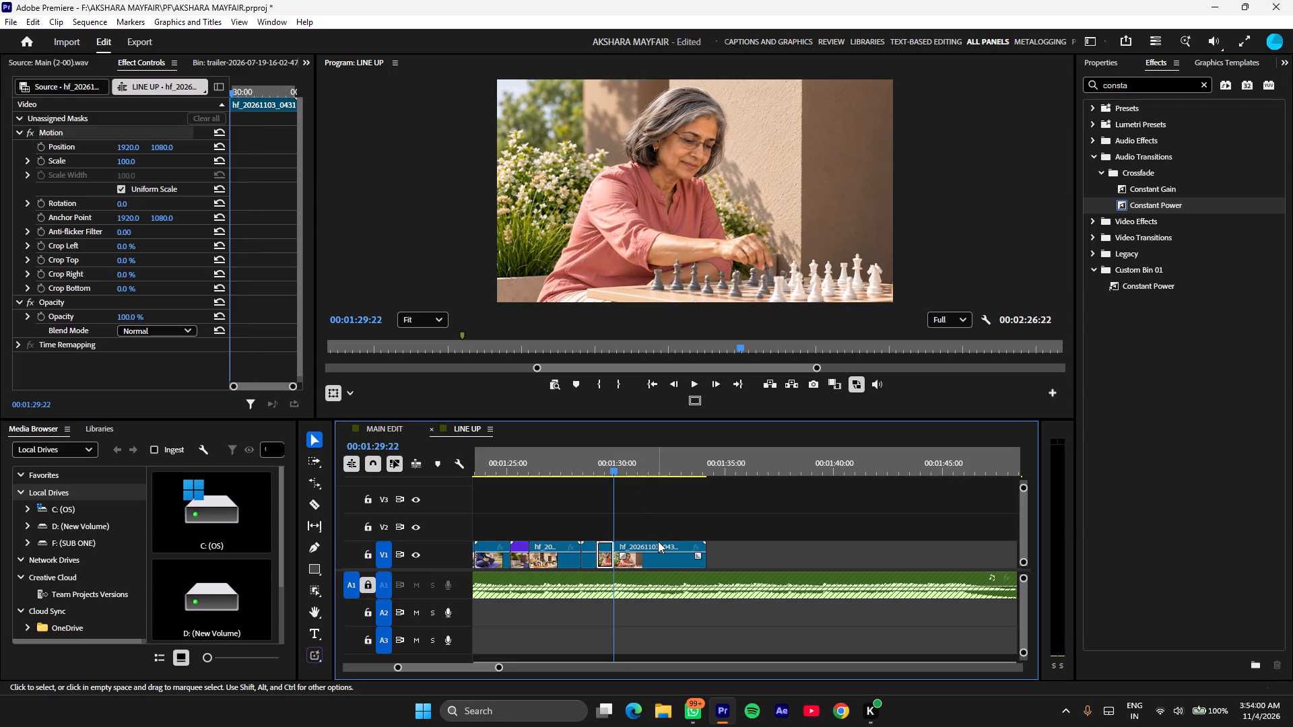
key(BackSpace)
Move the man's chess close-up hf_20261103_043327 to the end of the woman's close-up at 00:01:29:22 and play it.
scroll(830, 556, down, 5)
drag(966, 563, 962, 564)
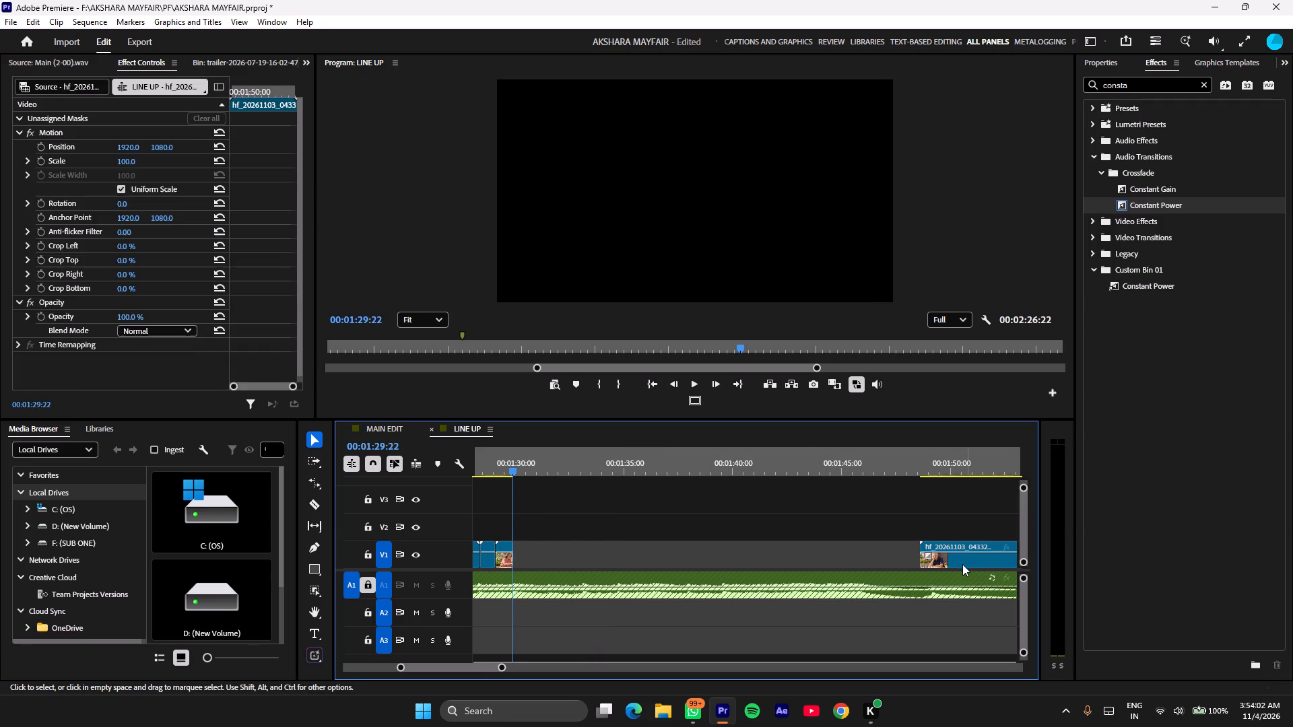
drag(962, 564, 557, 557)
click(668, 517)
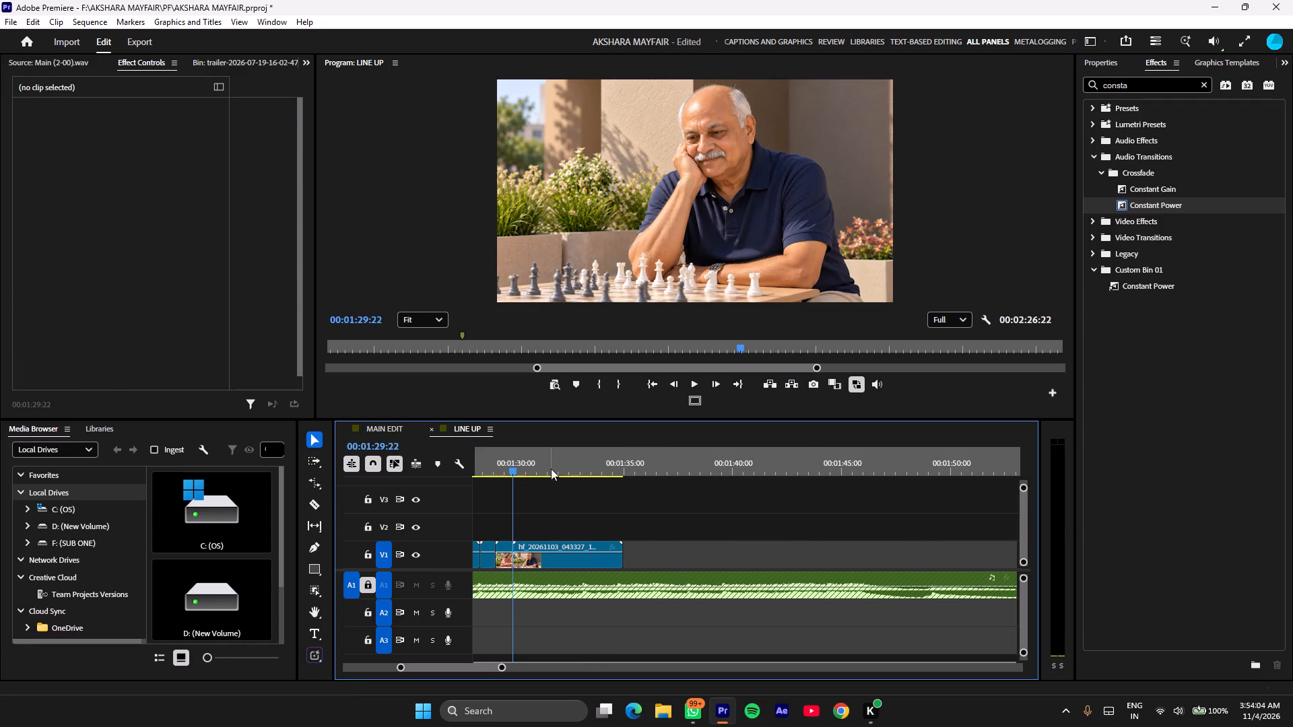
click(501, 456)
key(space)
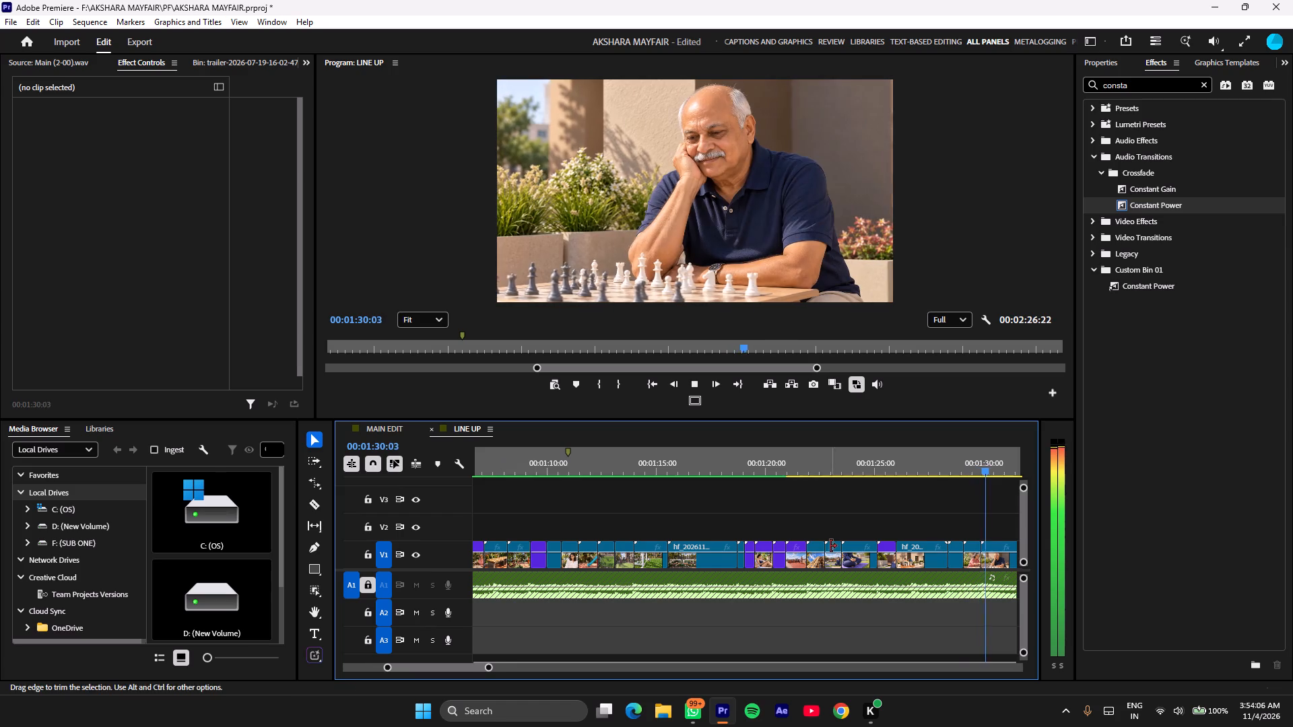
scroll(832, 546, down, 19)
key(space)
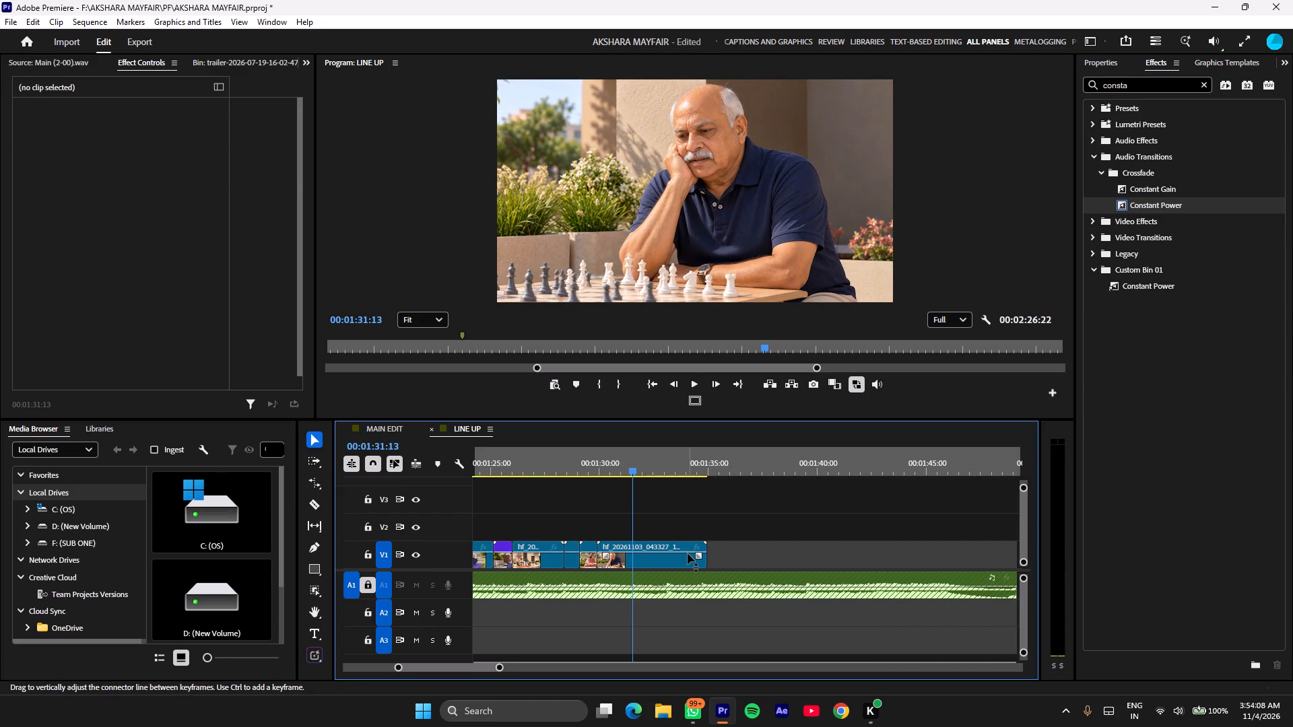
Split the man's chess close-up at 00:01:31:13 and delete the part after the cut.
click(688, 553)
key(ctrl+k)
ctrl+click(688, 553)
key(BackSpace)
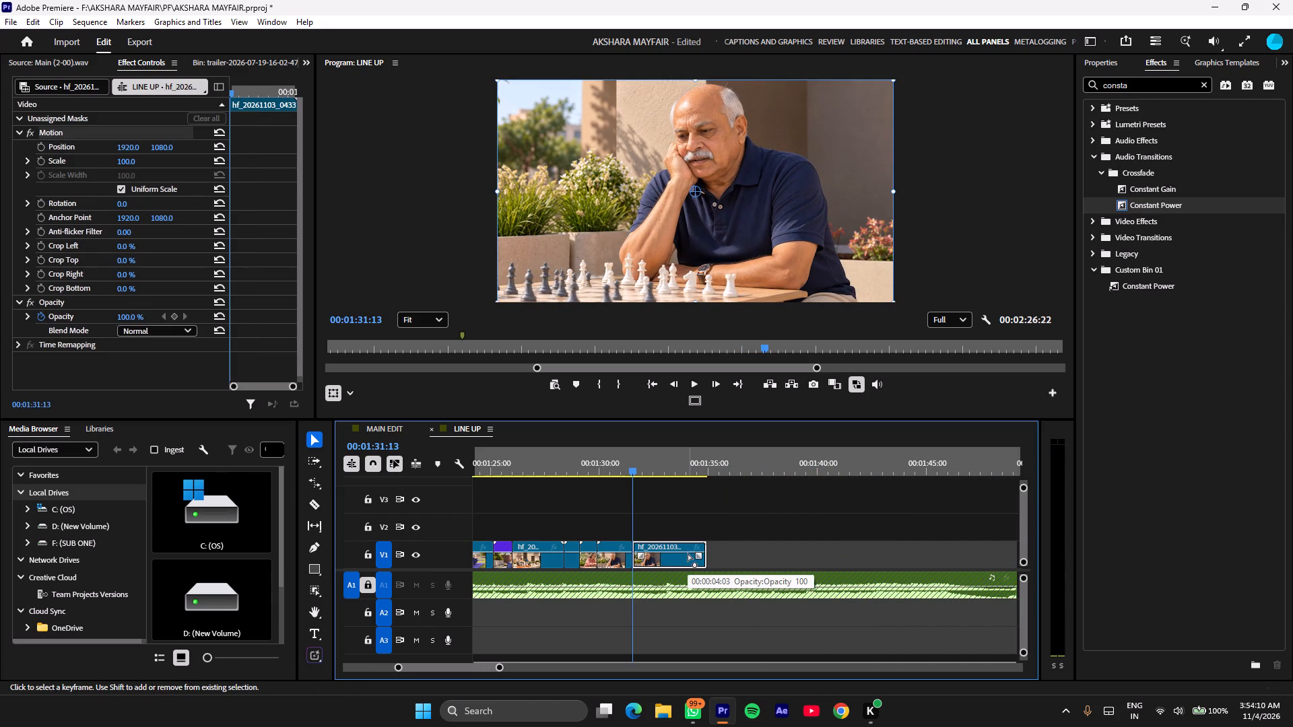
key(minus)
key(minus)
key(equal)
scroll(834, 570, down, 2)
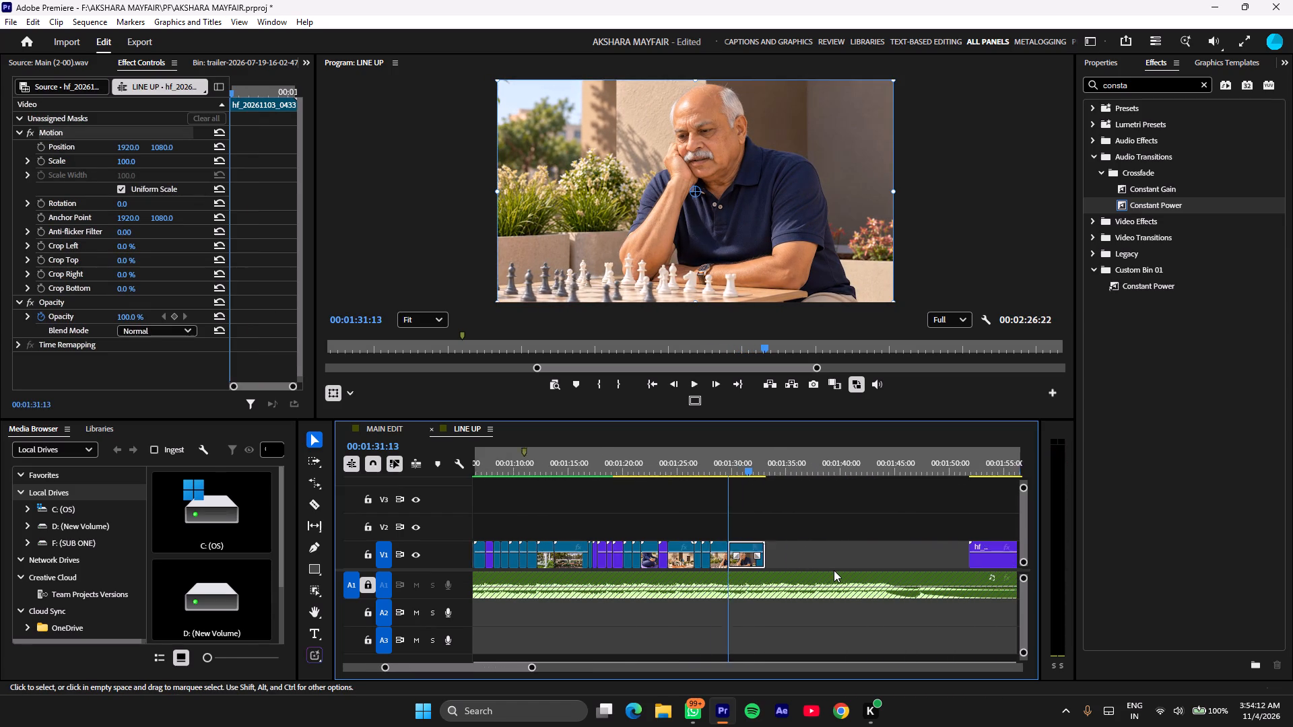
scroll(834, 570, down, 2)
key(BackSpace)
Move the purple clip hf_20261103_090338 to the end of the man's close-up at 00:01:31:13 and play from 00:01:30:00.
drag(938, 565, 733, 572)
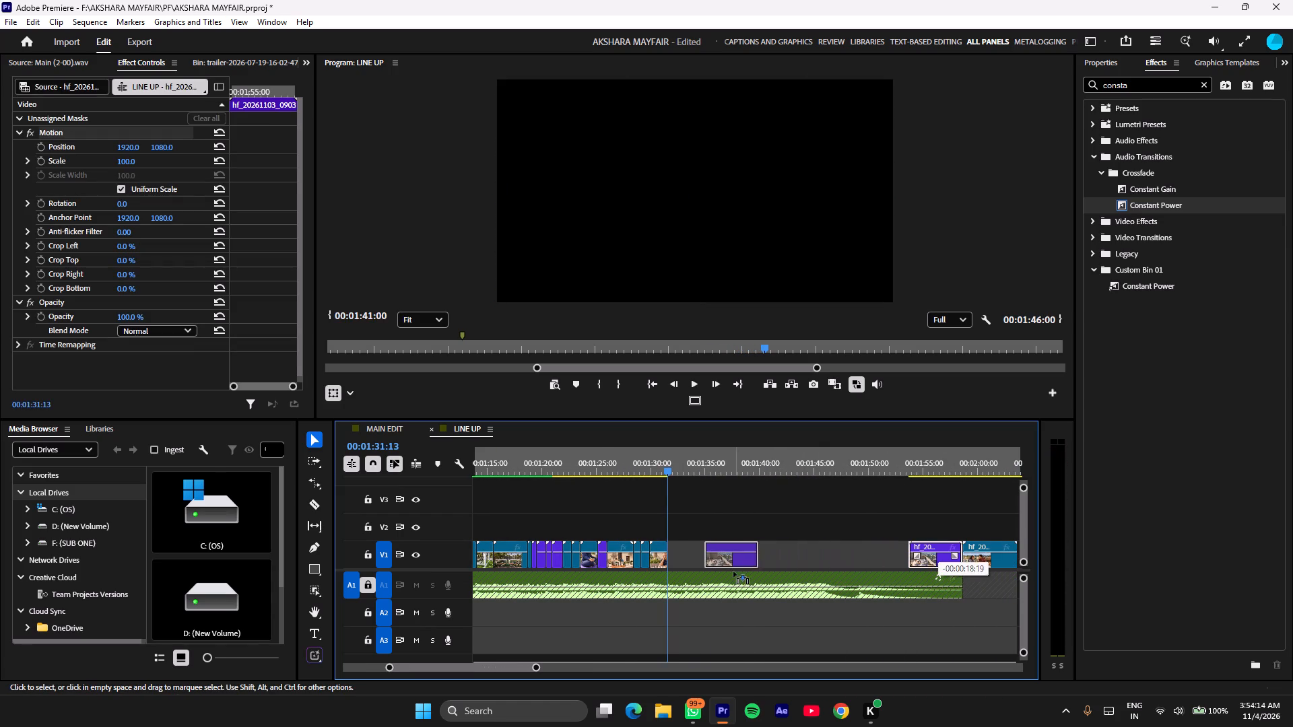
drag(733, 572, 700, 574)
click(661, 475)
click(653, 468)
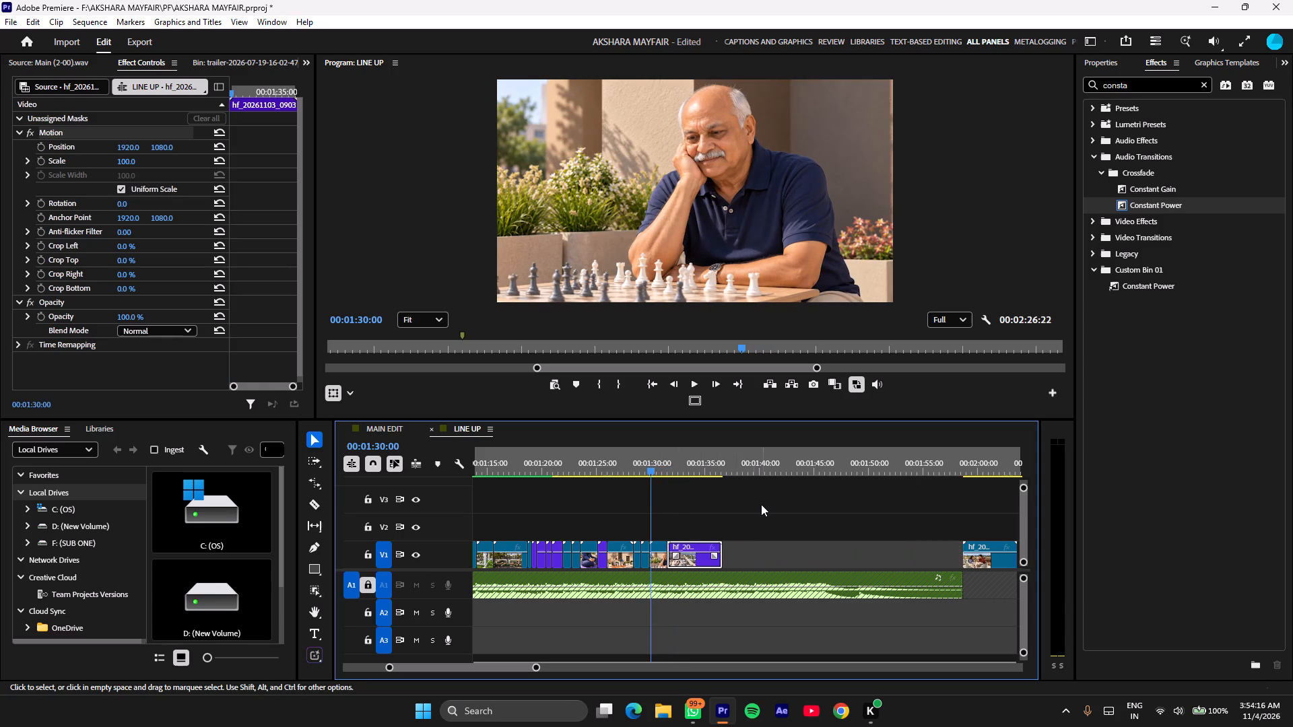
click(761, 504)
key(equal)
key(space)
scroll(882, 508, down, 3)
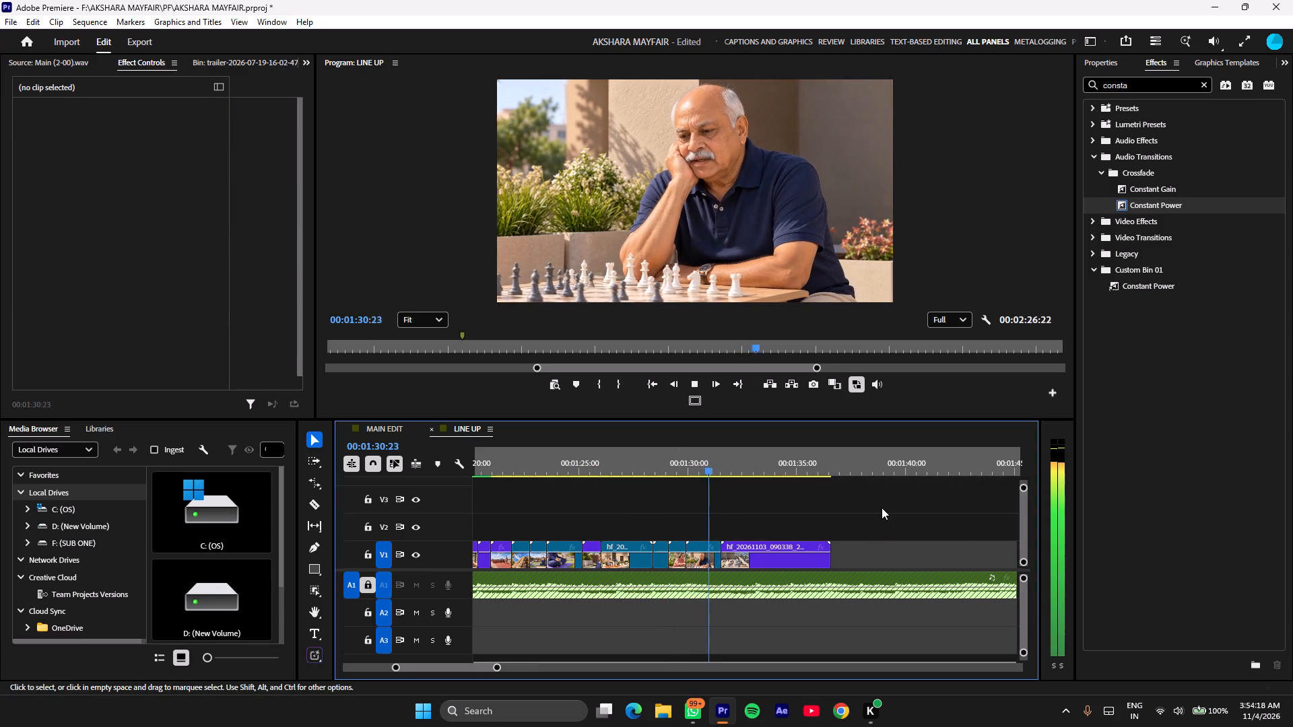
Play the cut into the purple rooftop clip from about 00:01:31:00 and scrub through it to 00:01:34:16.
scroll(882, 508, down, 2)
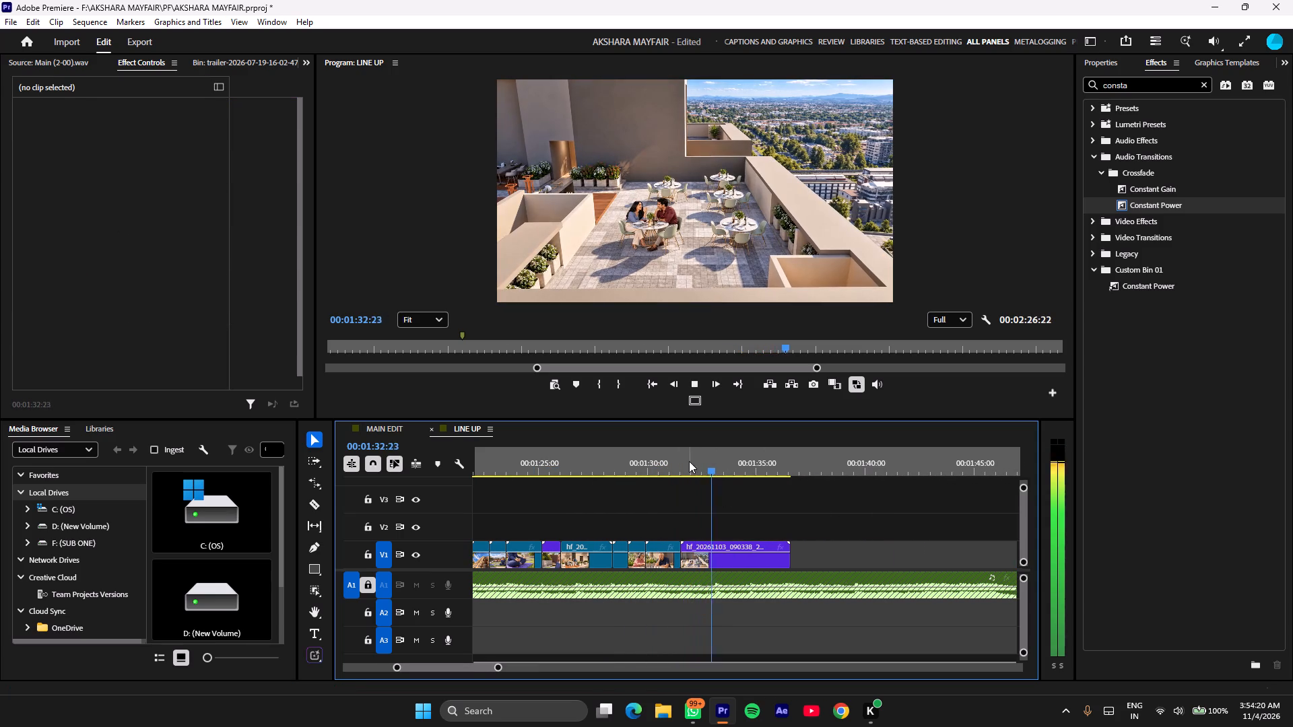
click(689, 461)
drag(680, 460, 669, 462)
key(space)
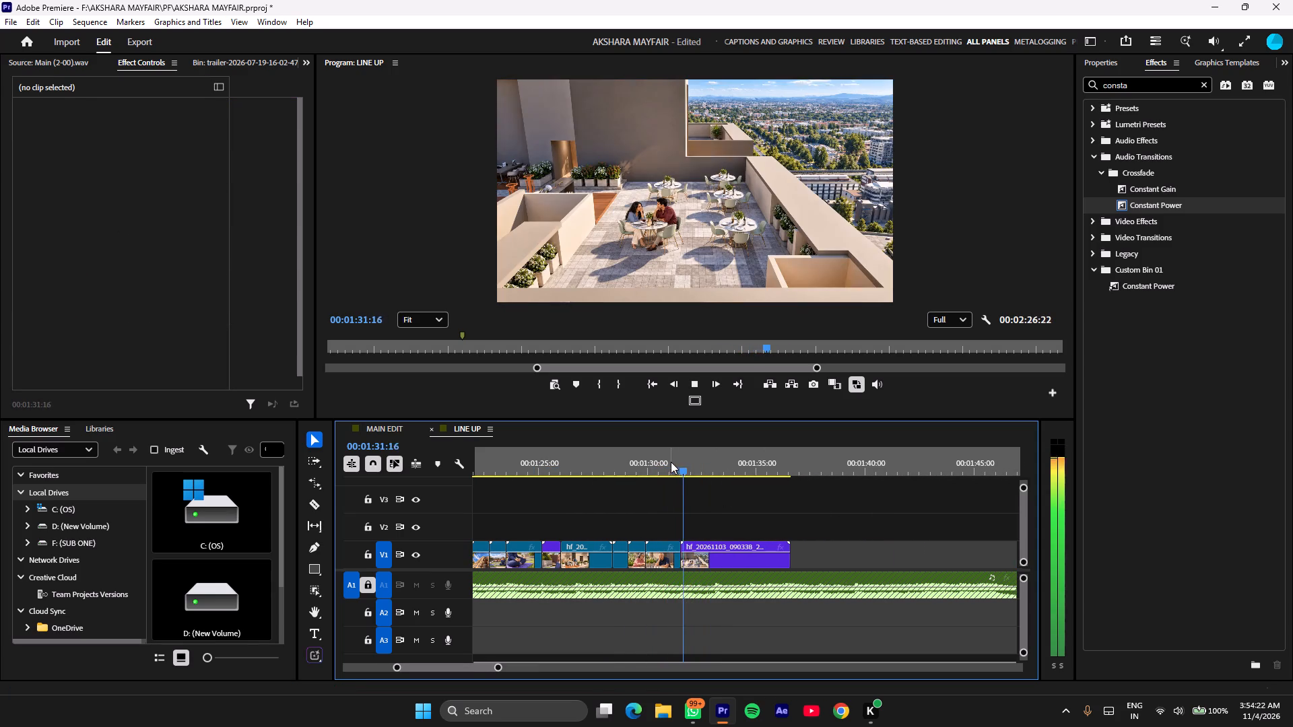
key(space)
key(equal)
drag(791, 484, 801, 481)
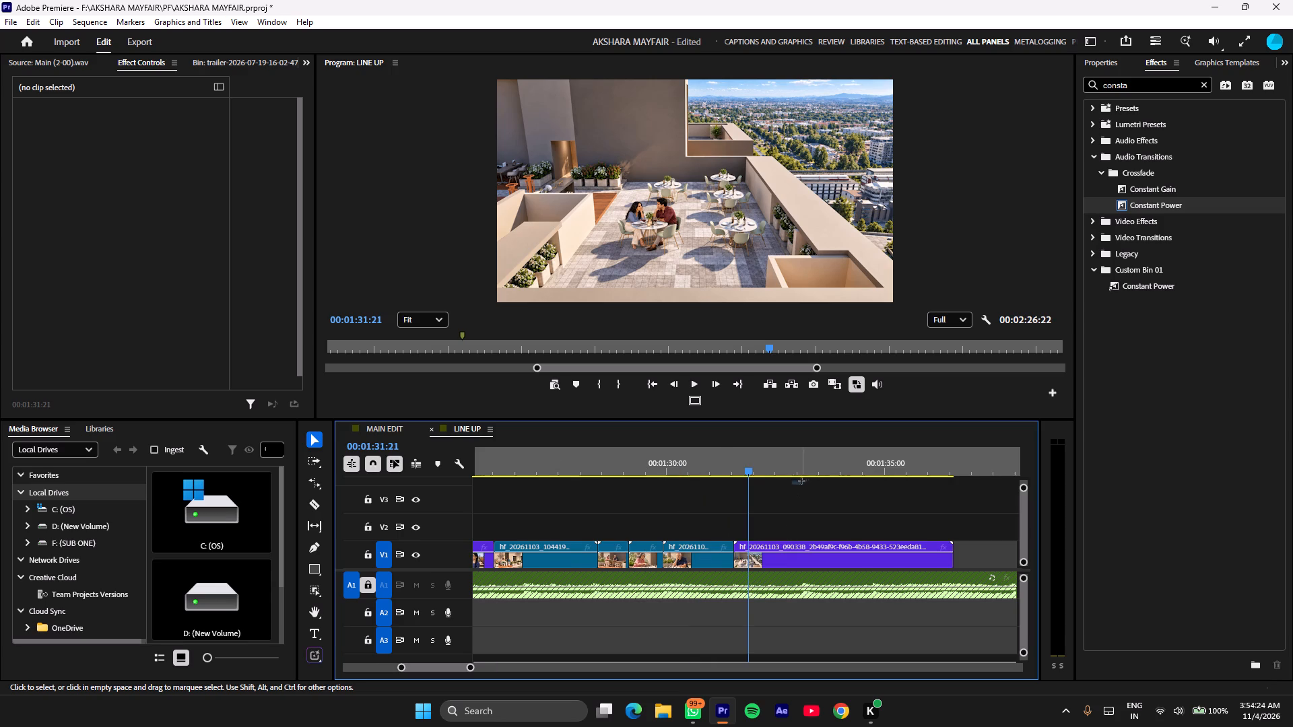
drag(801, 481, 806, 479)
drag(807, 474, 871, 469)
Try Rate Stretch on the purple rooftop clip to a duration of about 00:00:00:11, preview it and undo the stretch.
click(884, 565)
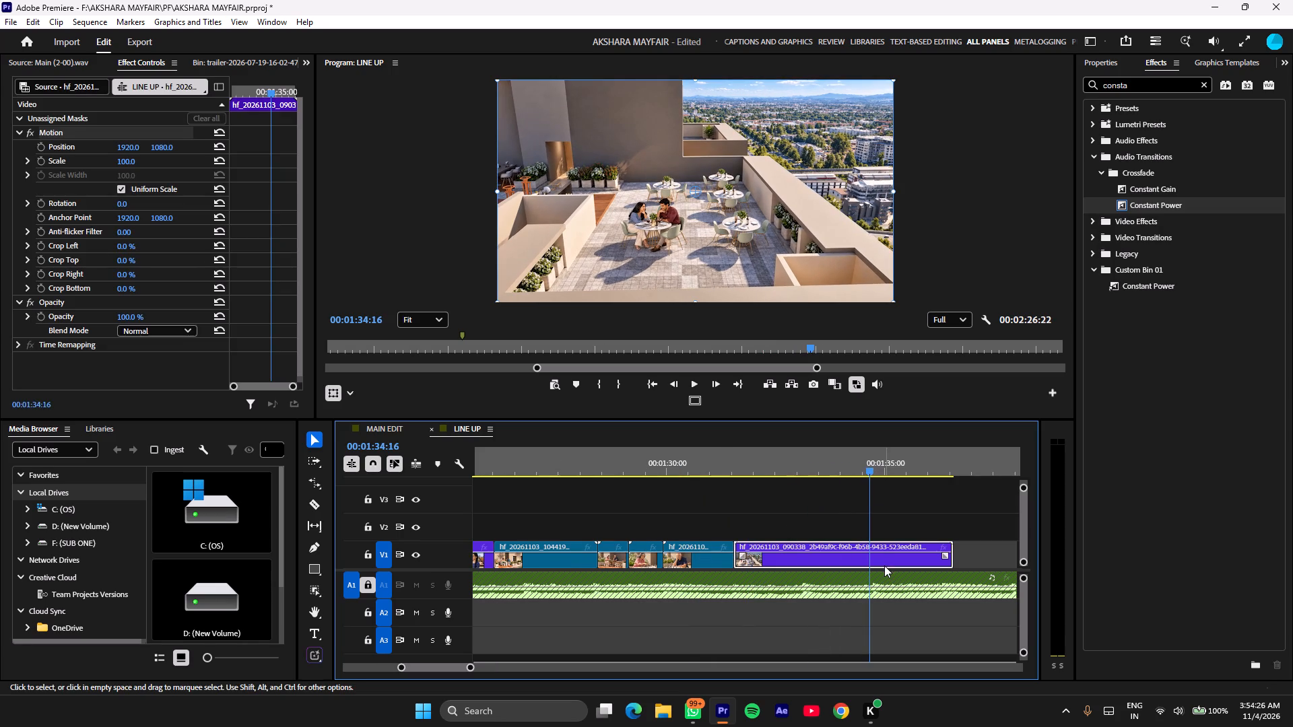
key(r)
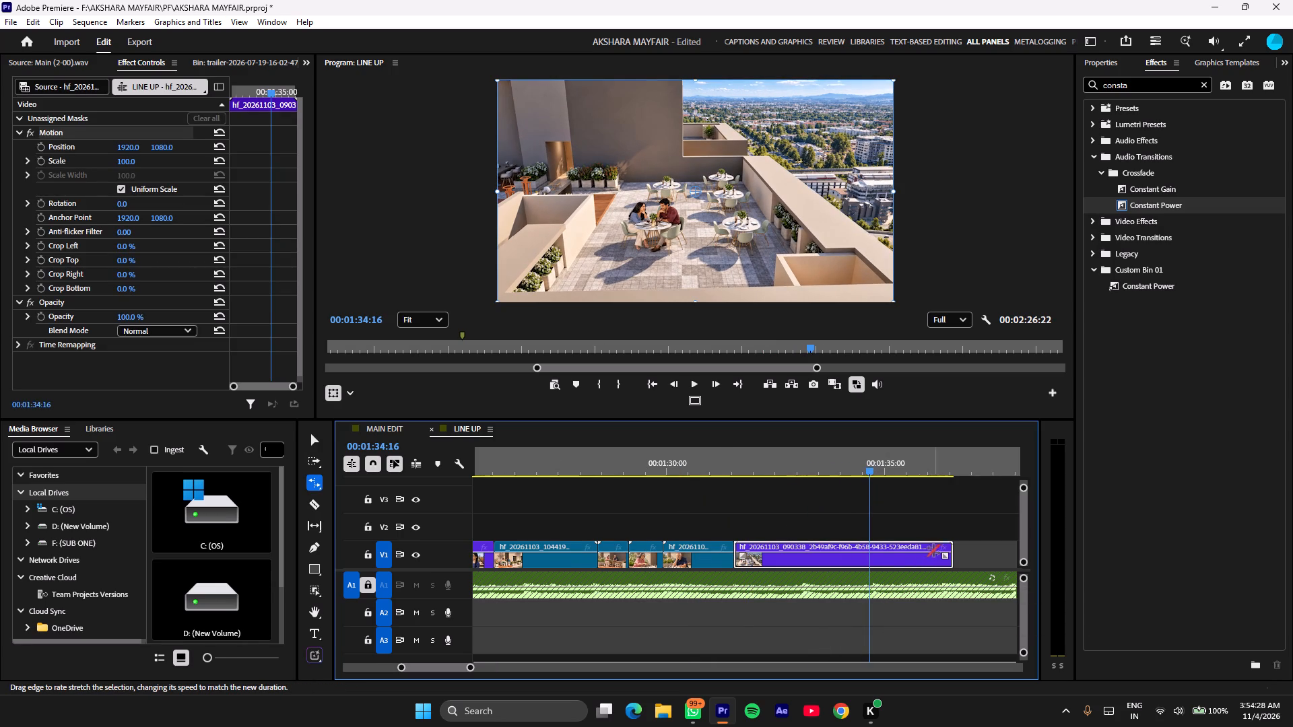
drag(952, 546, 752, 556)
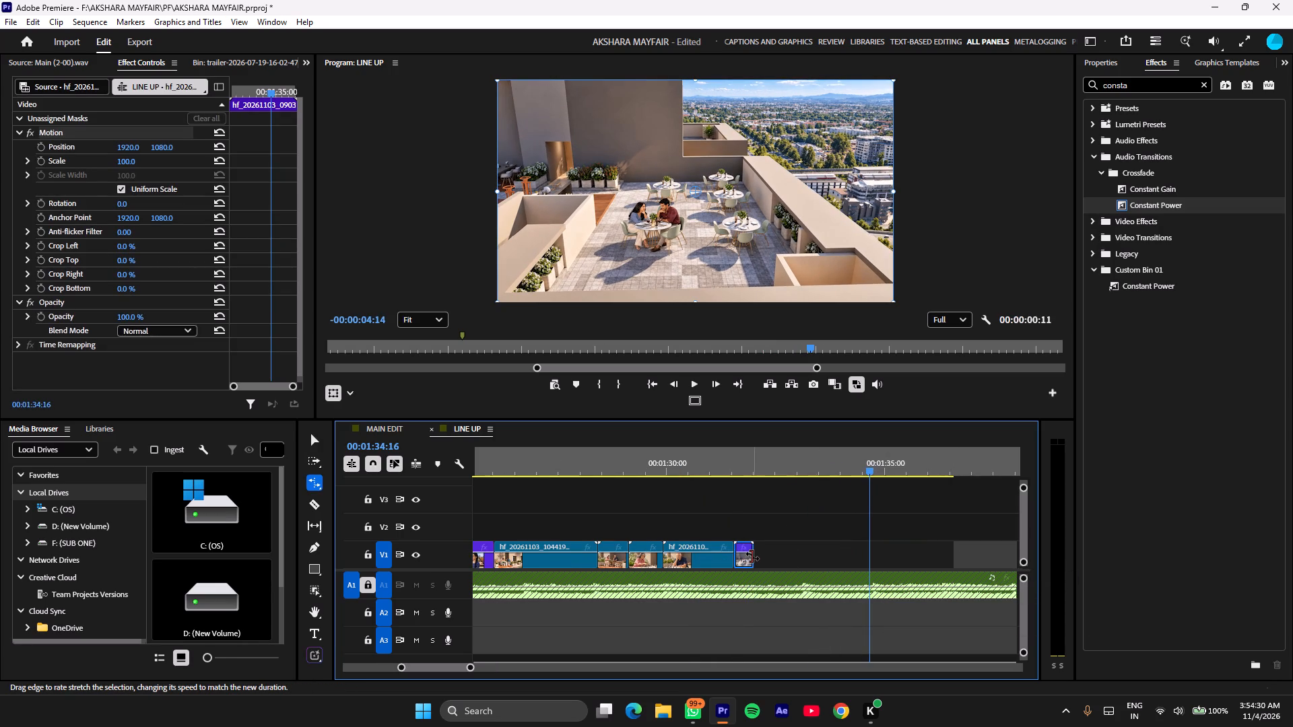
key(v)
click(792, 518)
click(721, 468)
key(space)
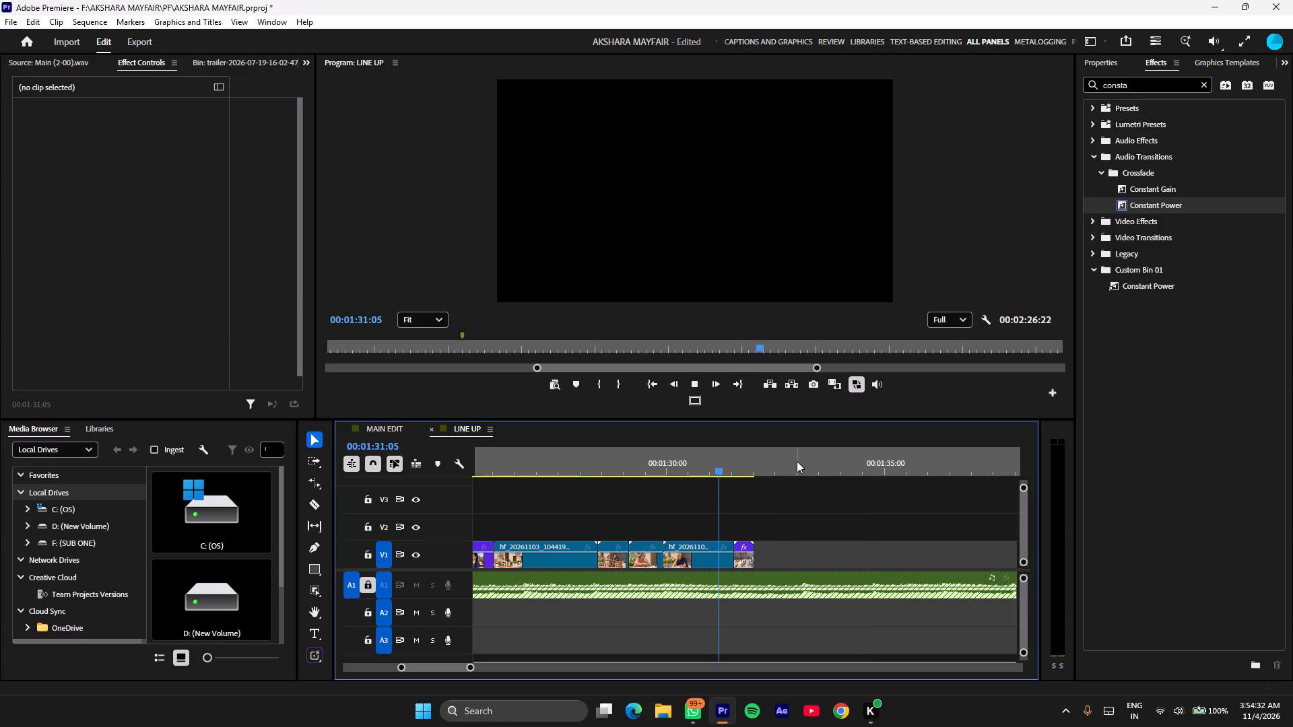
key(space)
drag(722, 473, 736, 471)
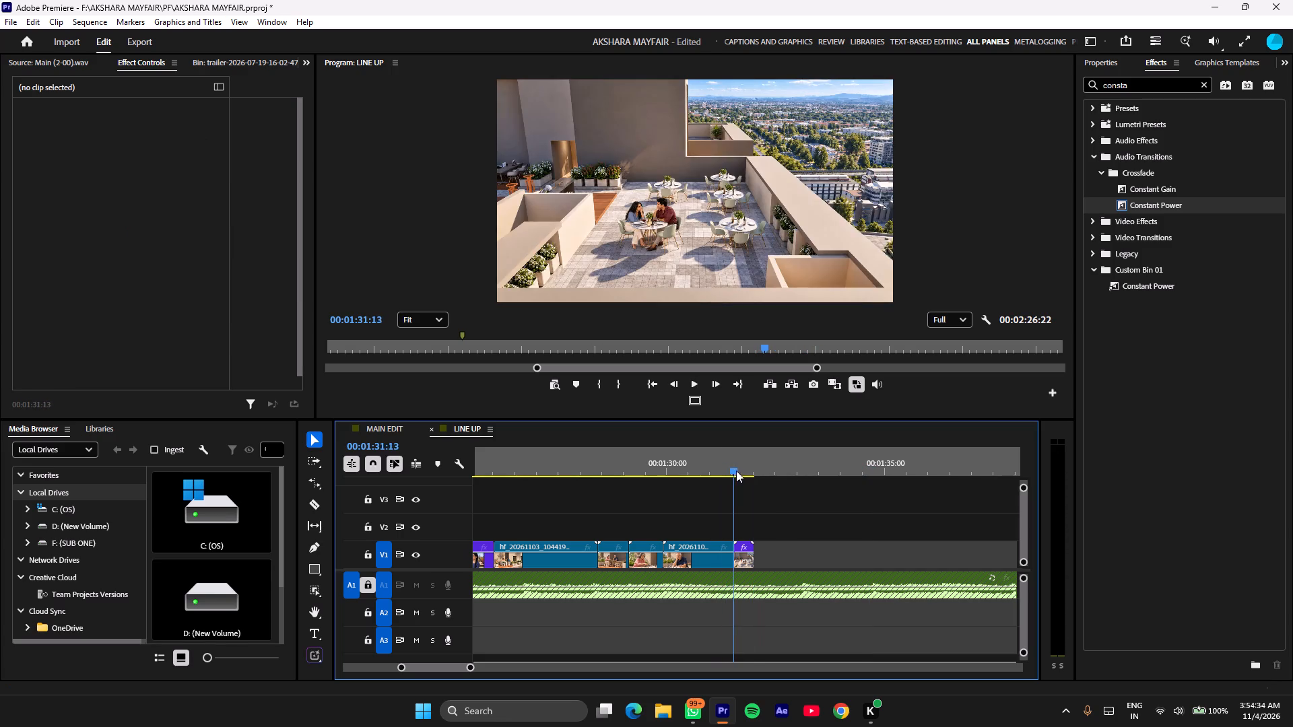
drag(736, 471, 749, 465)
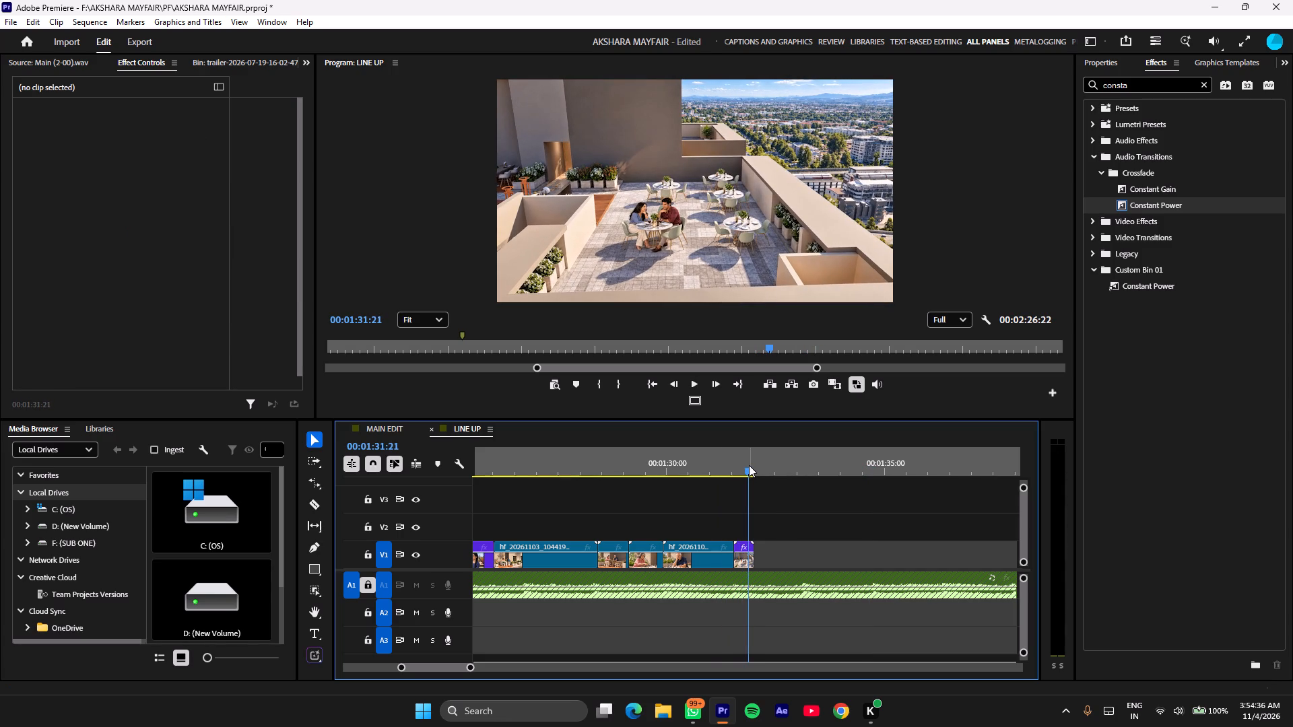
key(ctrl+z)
Split the purple rooftop clip at 00:01:33:23 and delete the part before the cut.
drag(749, 465, 839, 470)
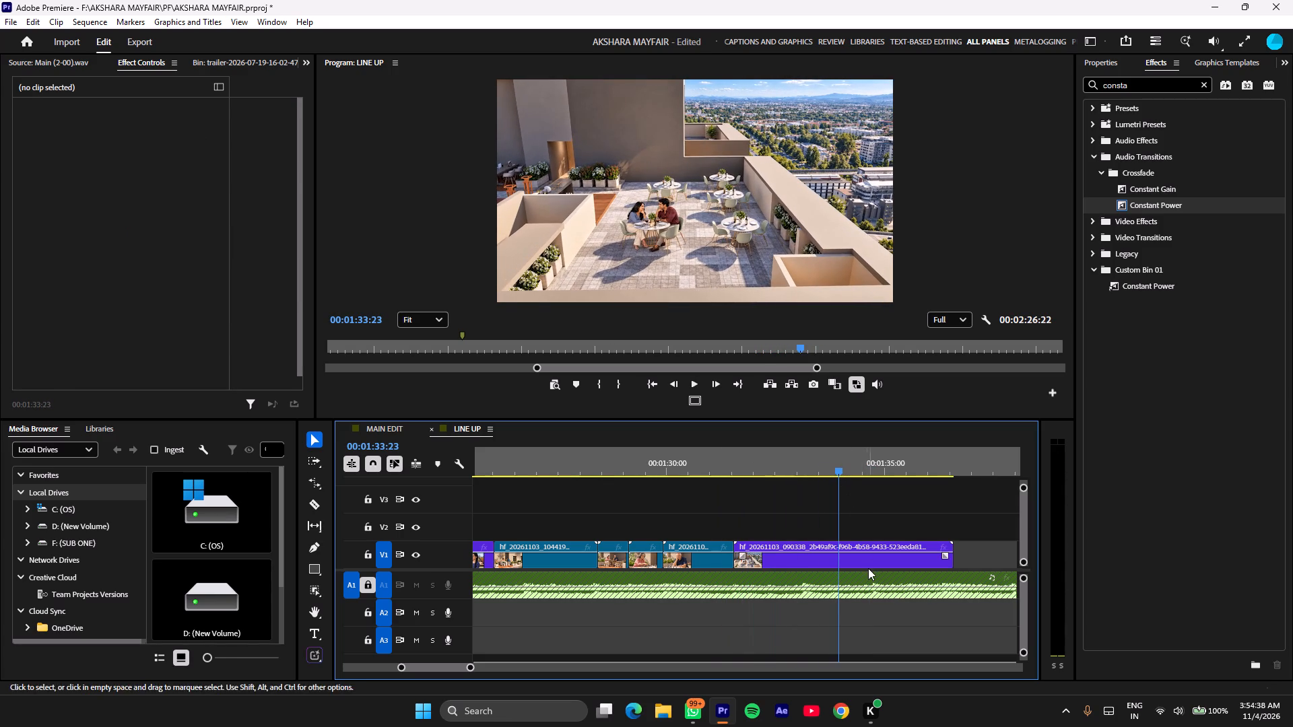
click(868, 568)
key(ctrl+k)
key(BackSpace)
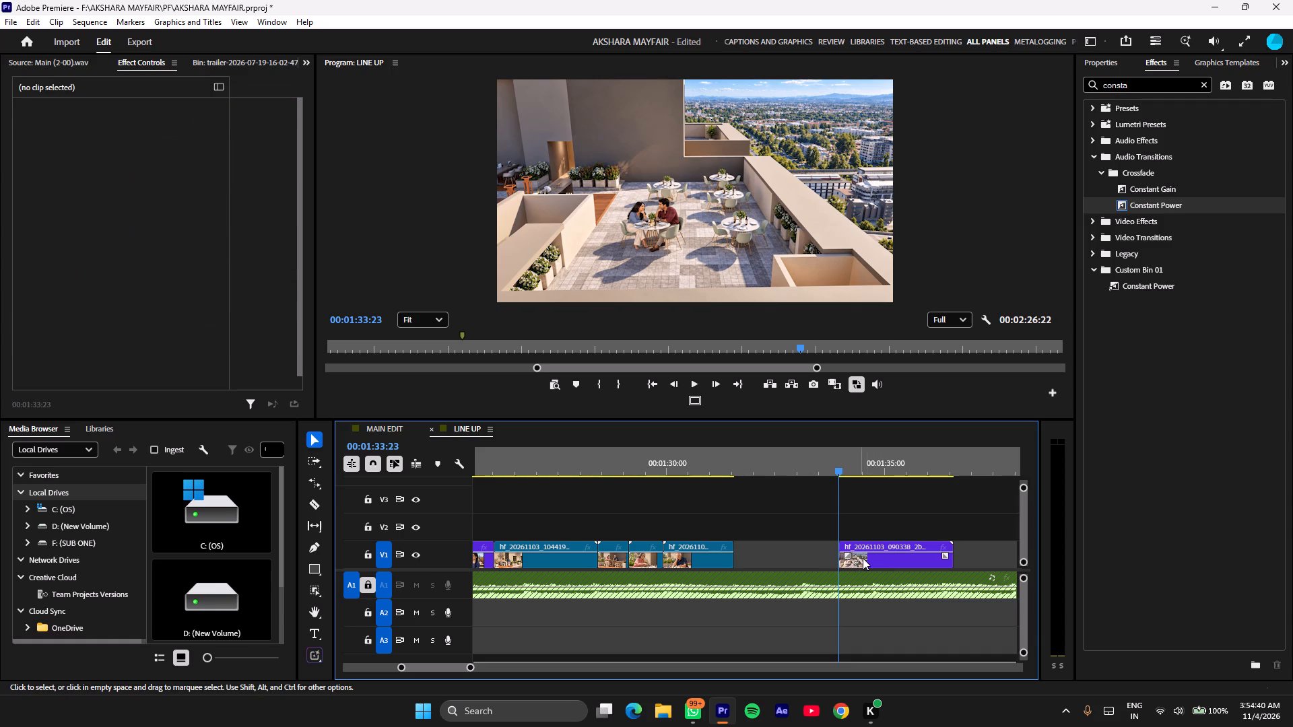
Move the remaining rooftop clip to the end of the man's close-up at 00:01:31:13 and trim its end to 00:01:31:21.
drag(873, 557, 770, 561)
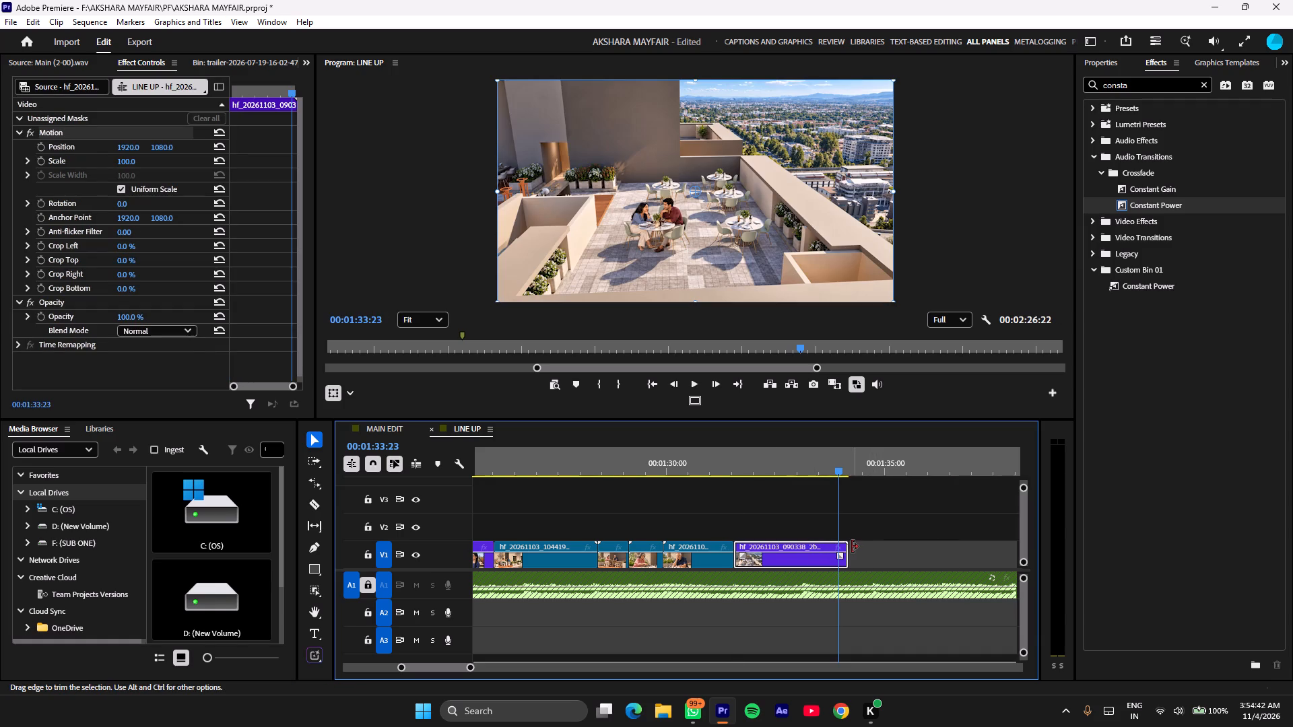
drag(851, 546, 760, 551)
click(710, 474)
key(space)
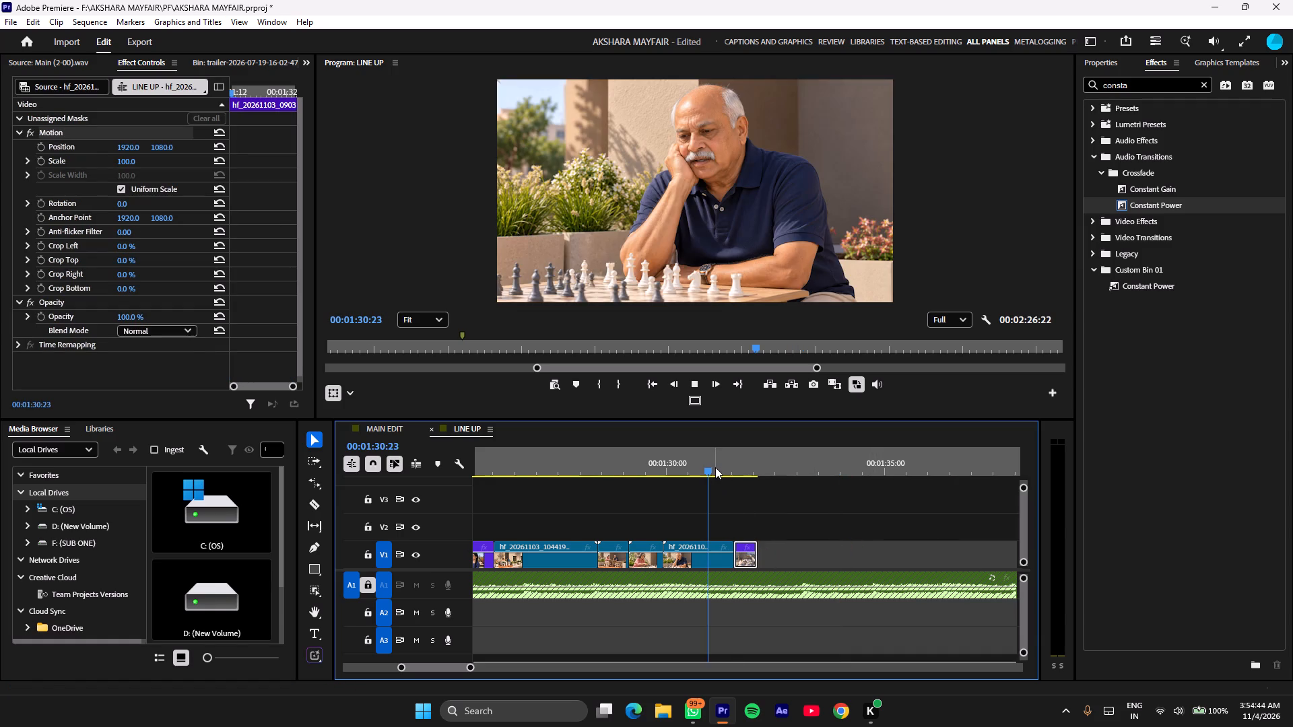
scroll(801, 499, down, 2)
key(space)
key(equal)
key(equal)
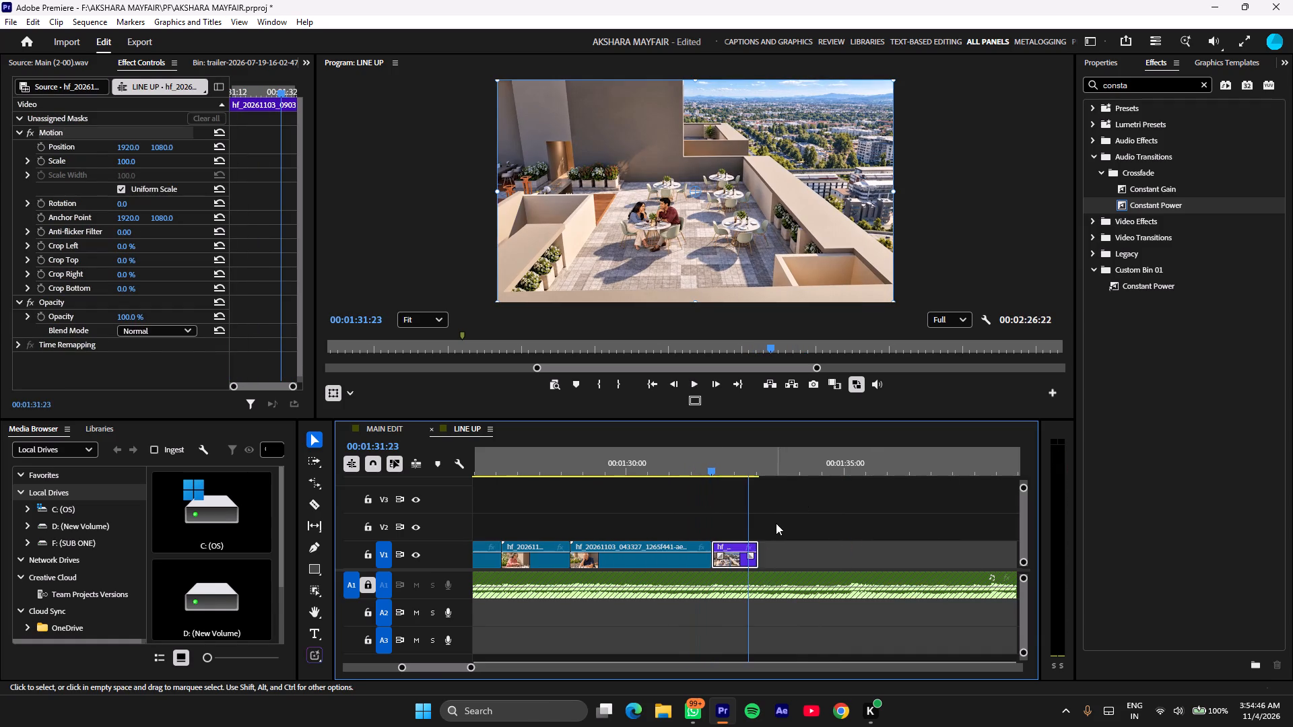
drag(768, 543, 735, 548)
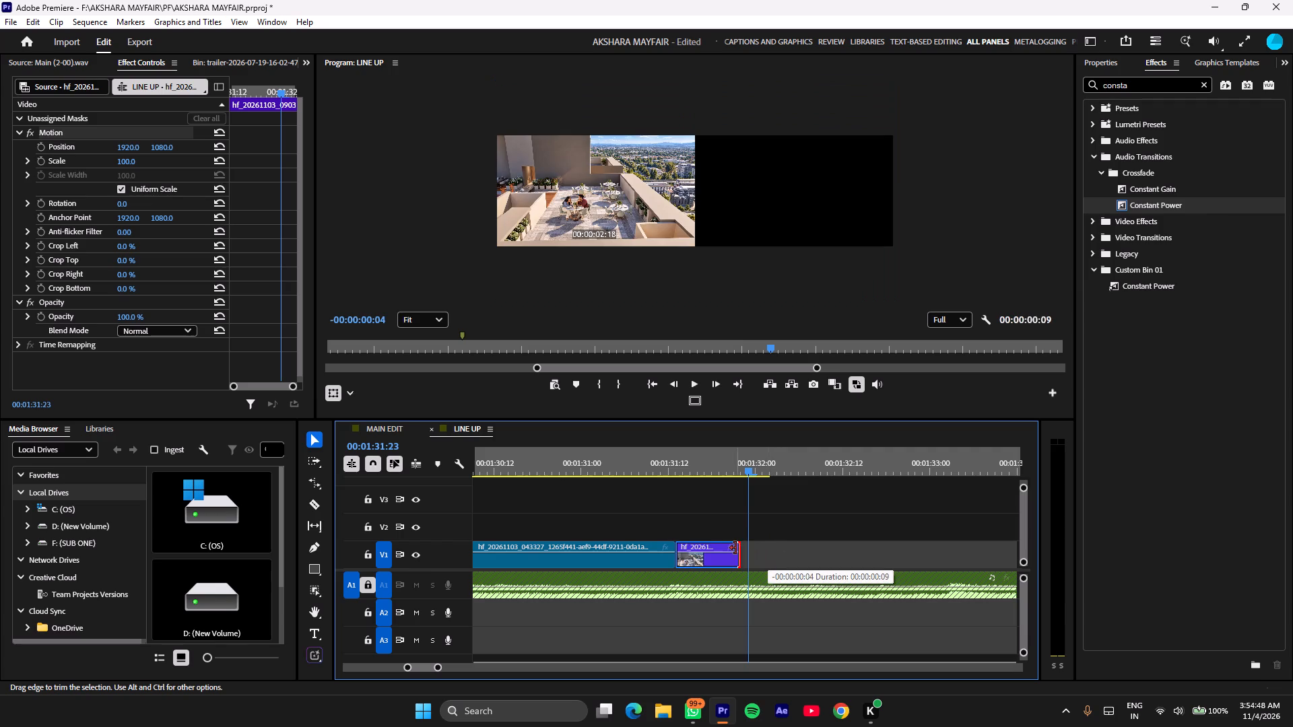
drag(735, 548, 733, 548)
Move the couple's dining clip hf_20261103_044220 to 00:01:31:23 and close the small gap left after the rooftop clip.
key(minus)
key(minus)
key(minus)
scroll(870, 540, down, 5)
key(minus)
key(minus)
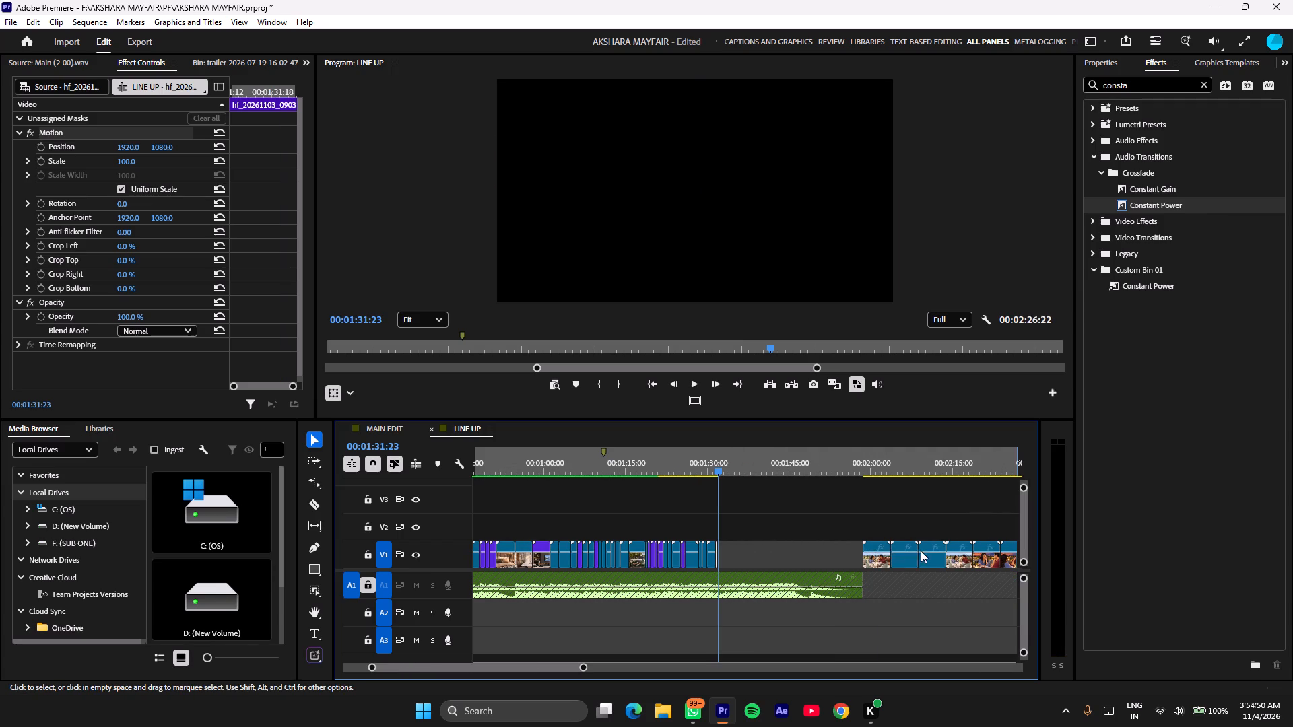
drag(880, 563, 741, 559)
key(equal)
key(equal)
key(equal)
key(equal)
scroll(859, 514, down, 2)
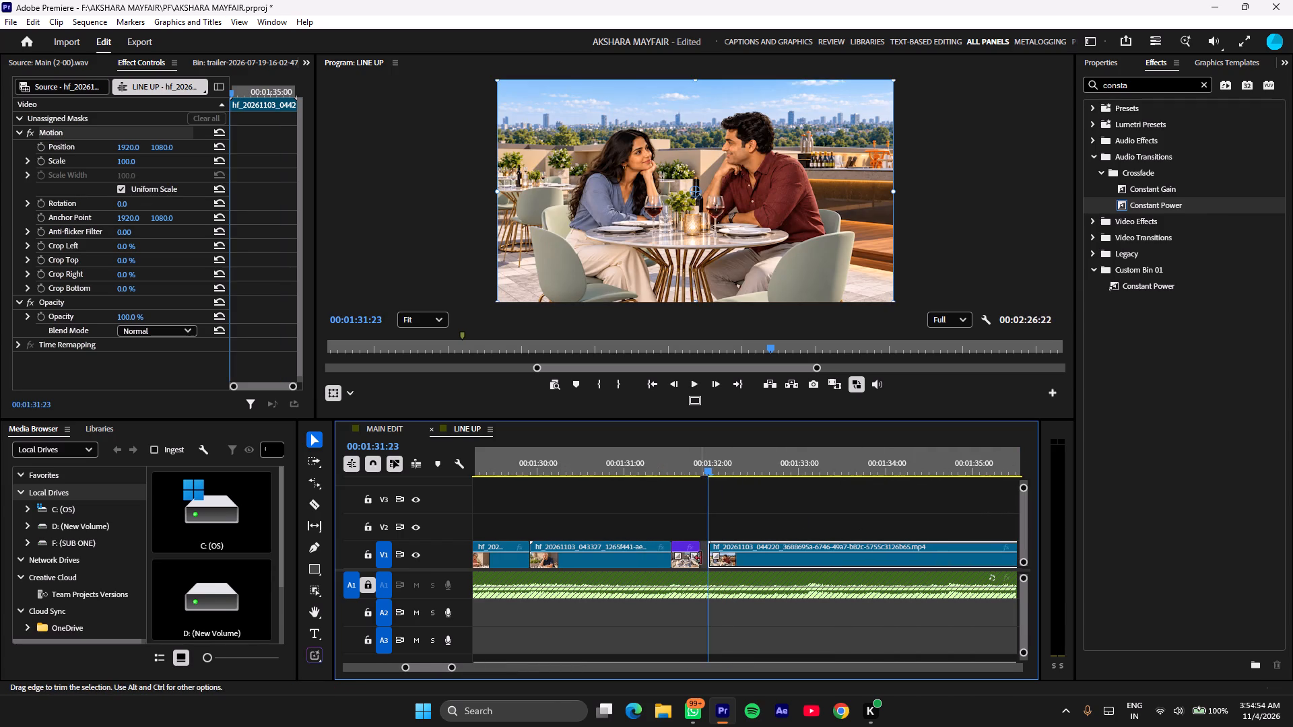
right_click(702, 558)
click(714, 565)
Play the cut from the rooftop clip into the couple's dining clip and split the dining clip at 00:01:32:08.
drag(688, 440, 663, 454)
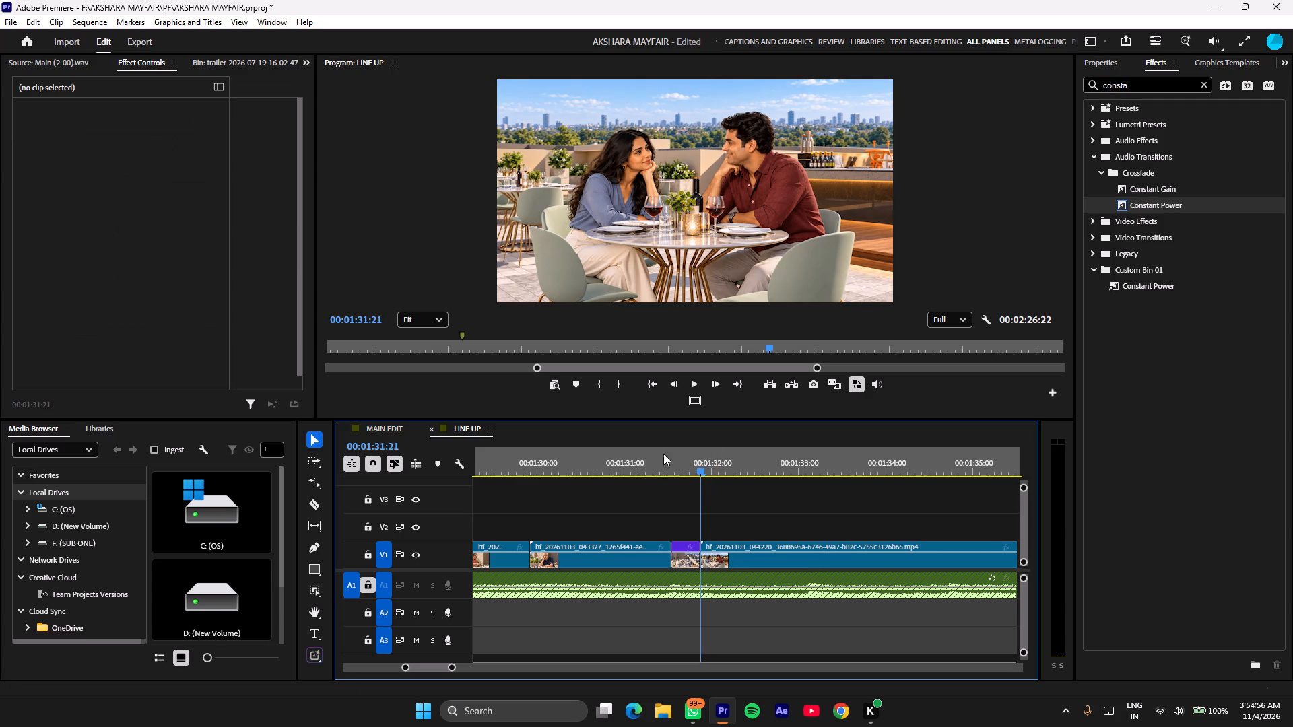
drag(663, 454, 651, 457)
drag(653, 460, 636, 468)
key(space)
scroll(807, 508, down, 6)
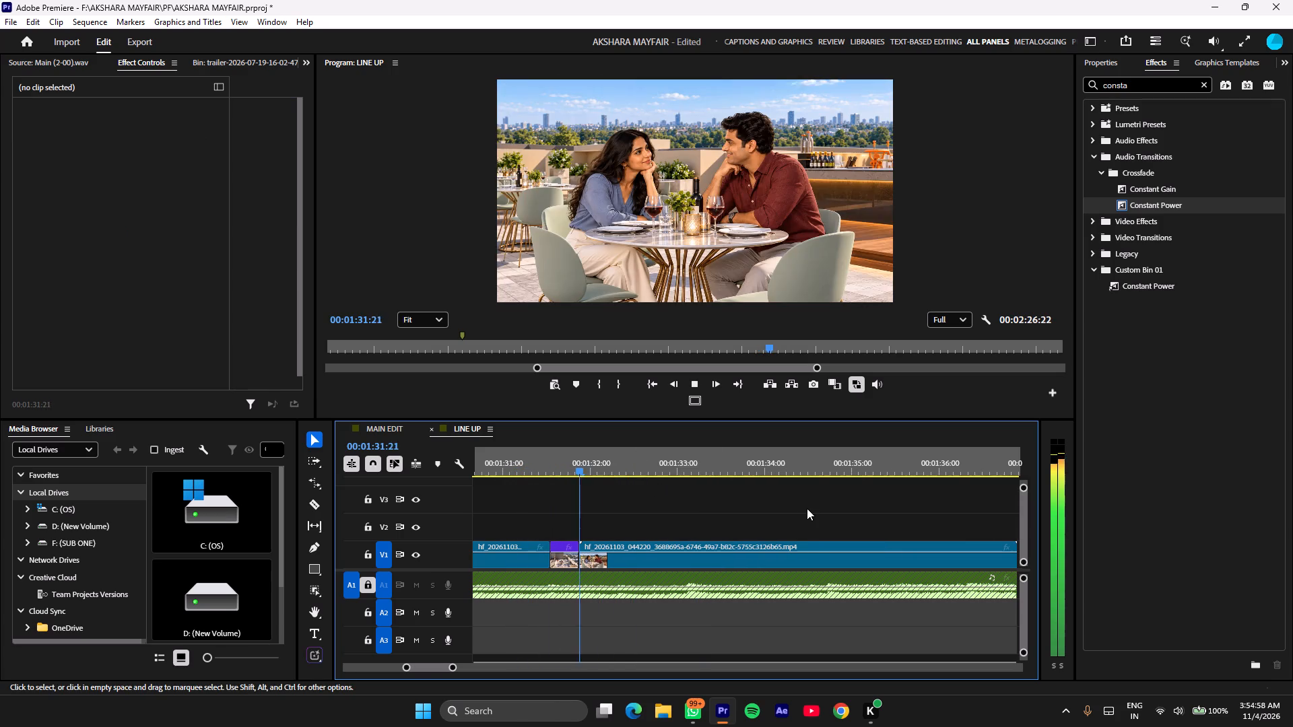
key(space)
key(space)
key(space)
click(667, 557)
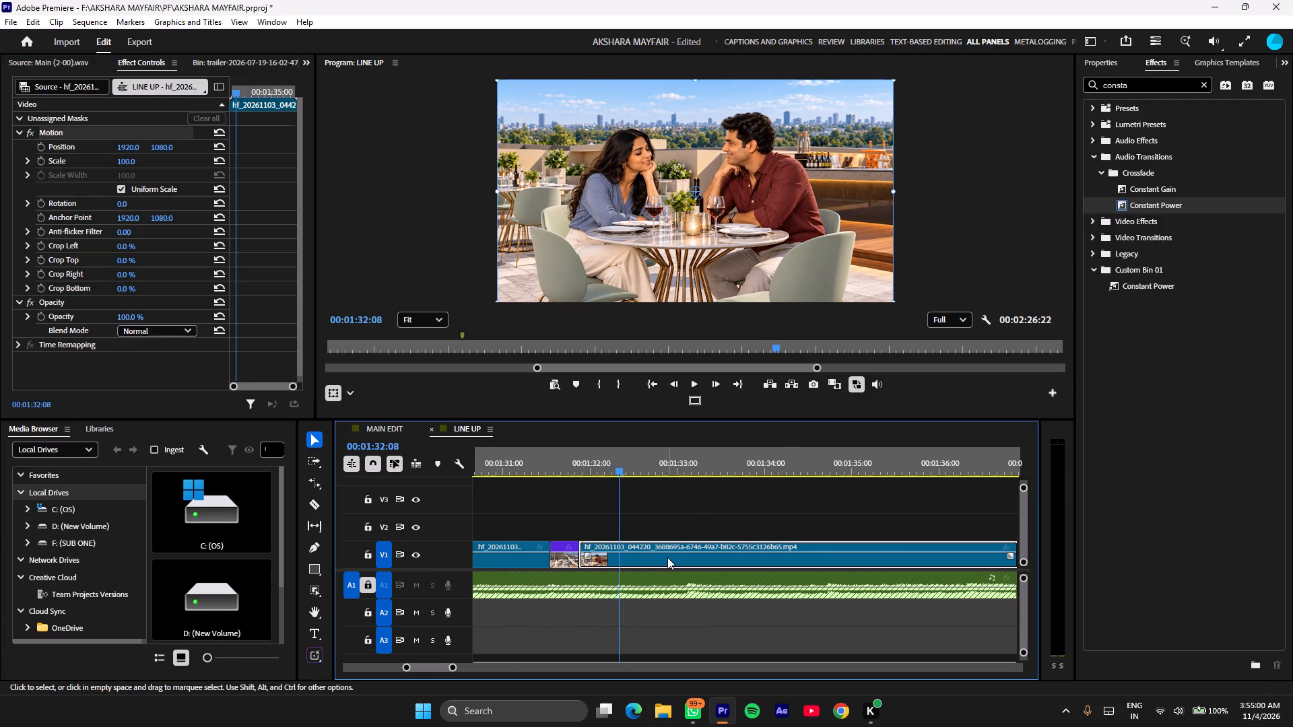
key(ctrl+k)
click(668, 557)
Move the aerial tower clip hf_20261103_065351 to 00:01:32:08, overwriting the rest of the couple's dining clip.
key(minus)
key(minus)
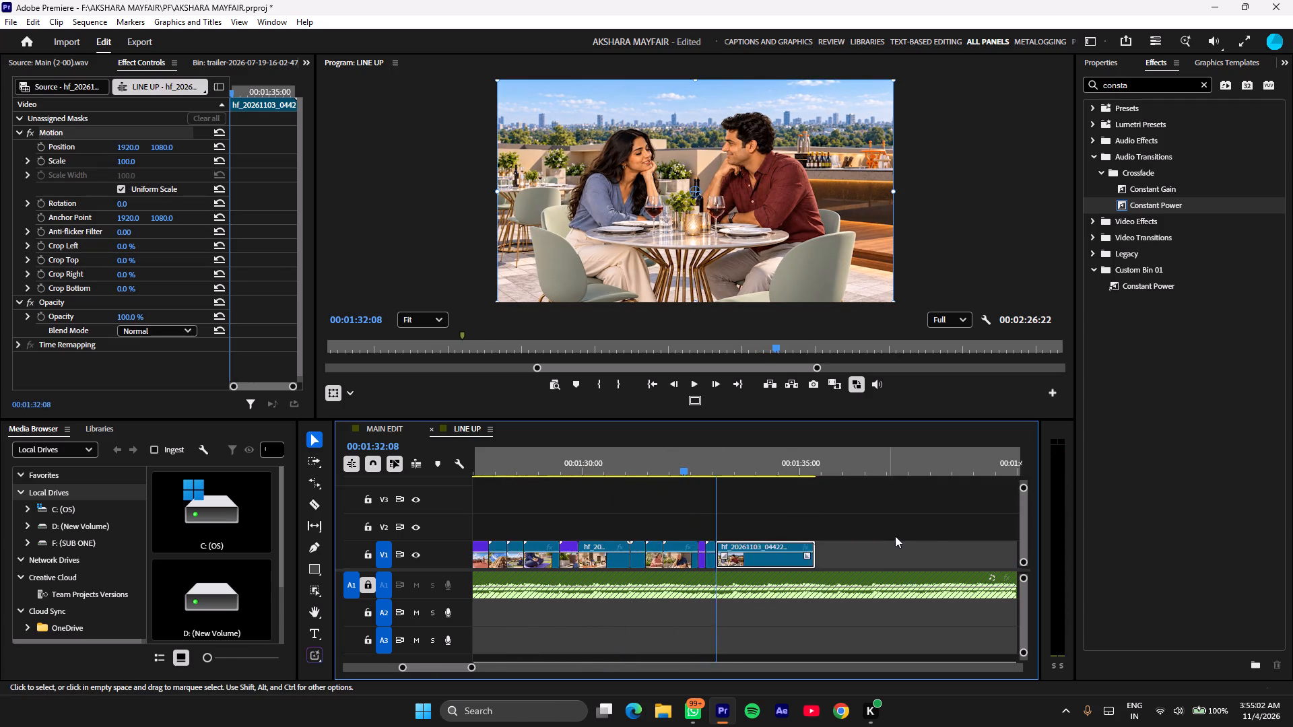
key(minus)
key(minus)
scroll(896, 534, down, 5)
drag(825, 561, 824, 561)
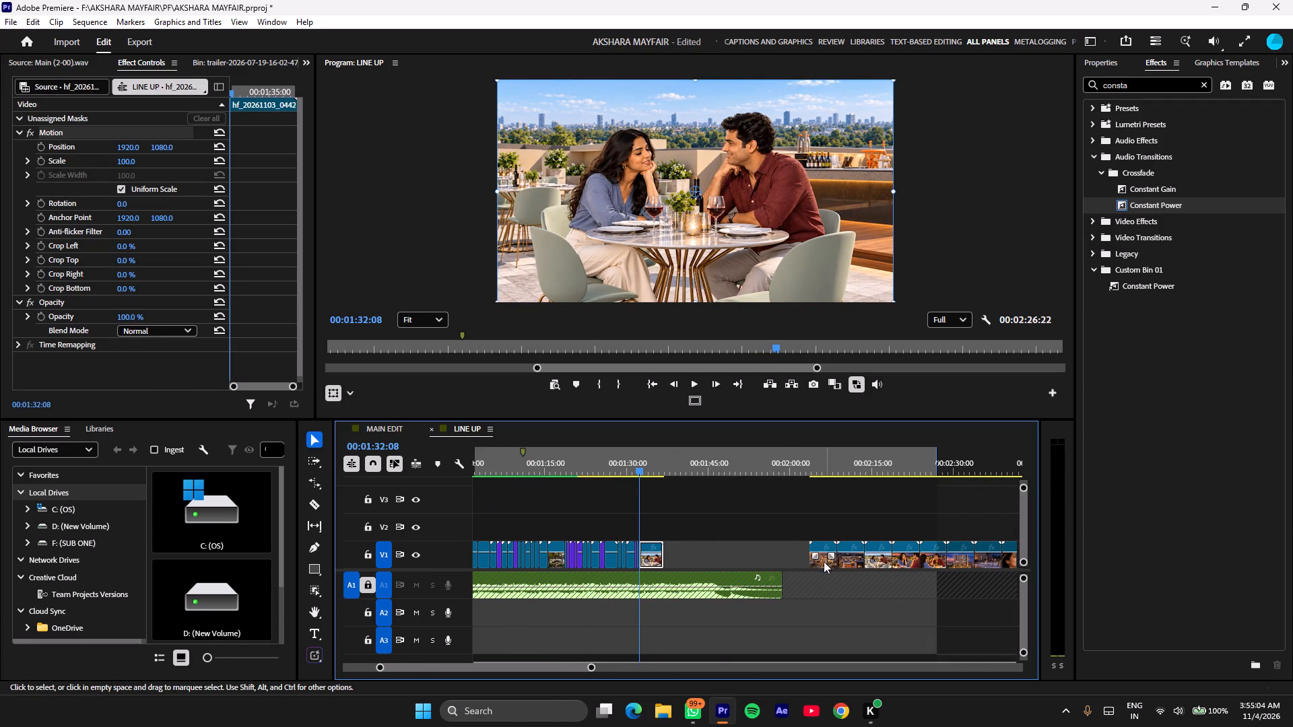
drag(824, 561, 660, 565)
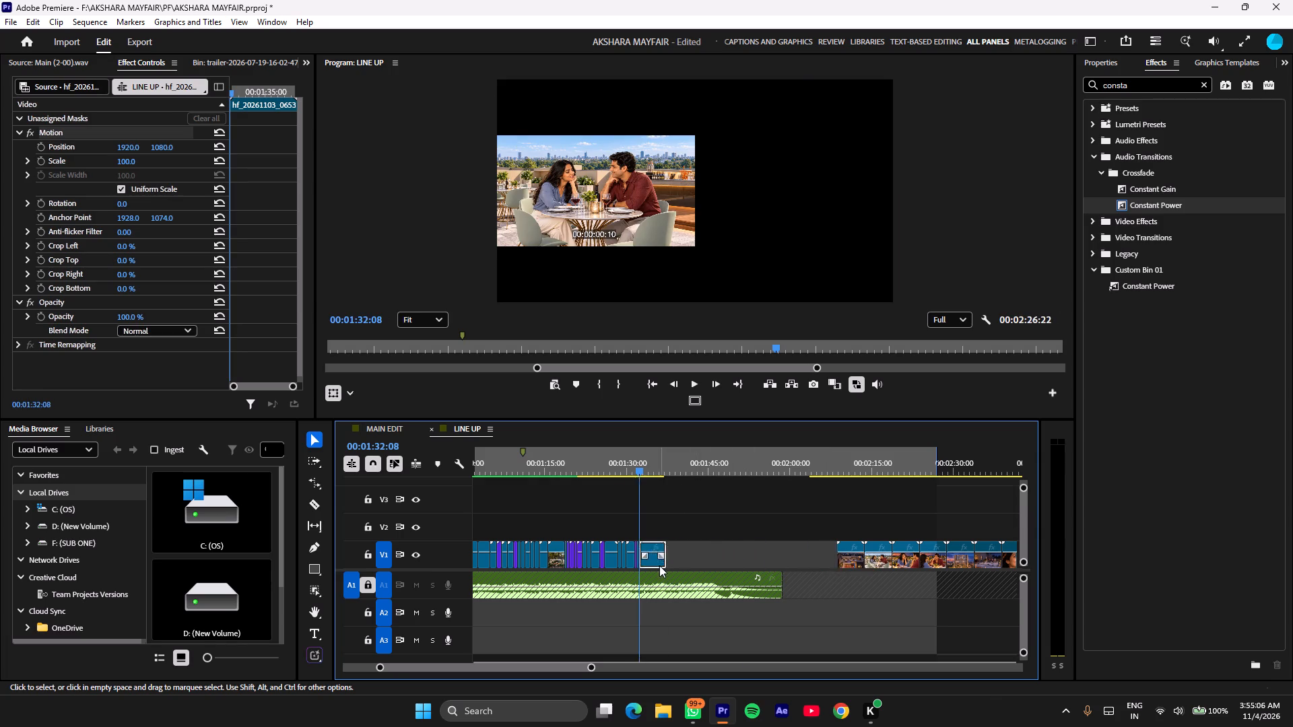
Play from 00:01:31:08 through the rooftop, couple and aerial tower clips to check the cuts against the music.
key(equal)
key(equal)
key(equal)
key(equal)
drag(700, 462, 666, 464)
key(space)
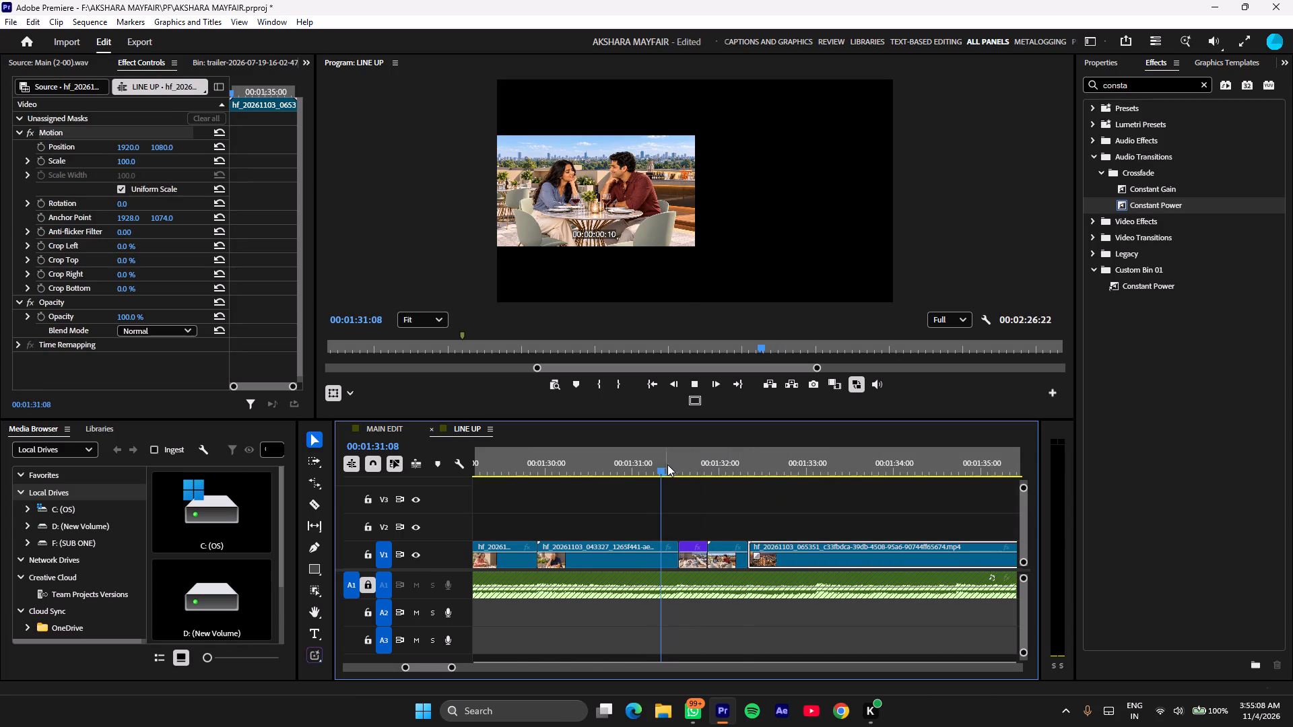
key(space)
scroll(799, 481, down, 4)
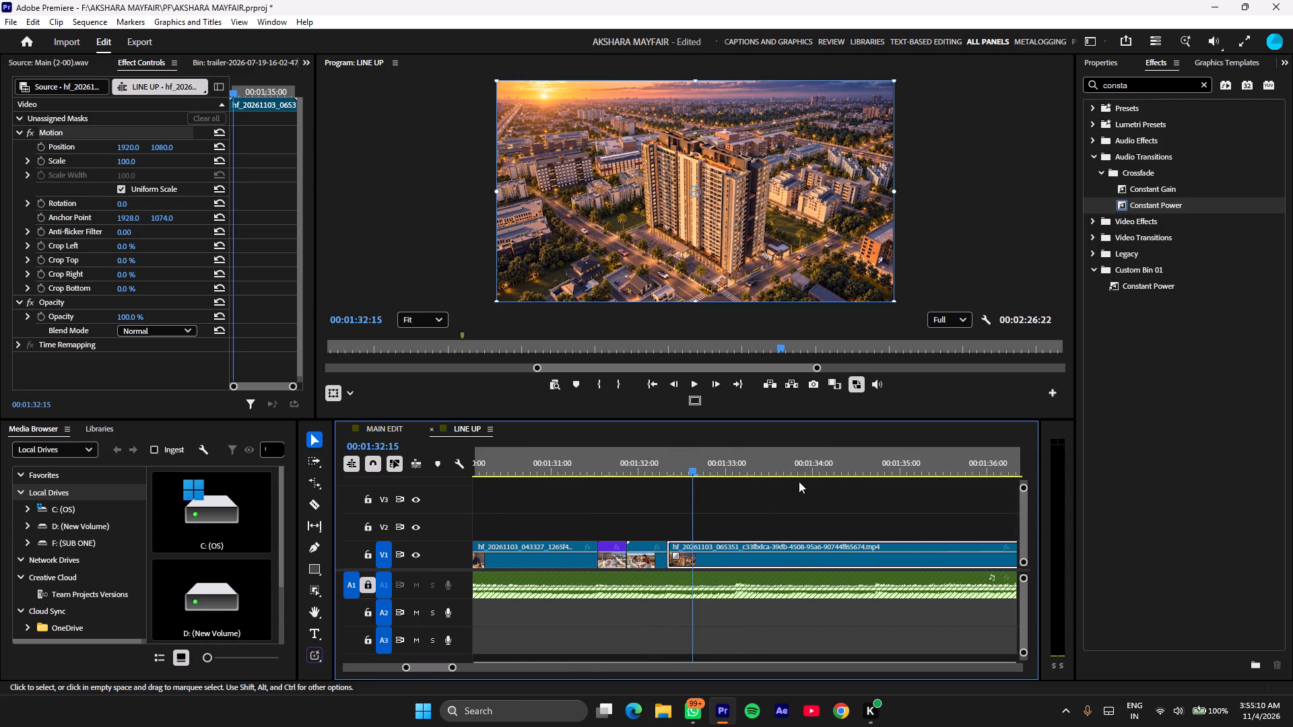
key(space)
scroll(799, 481, down, 2)
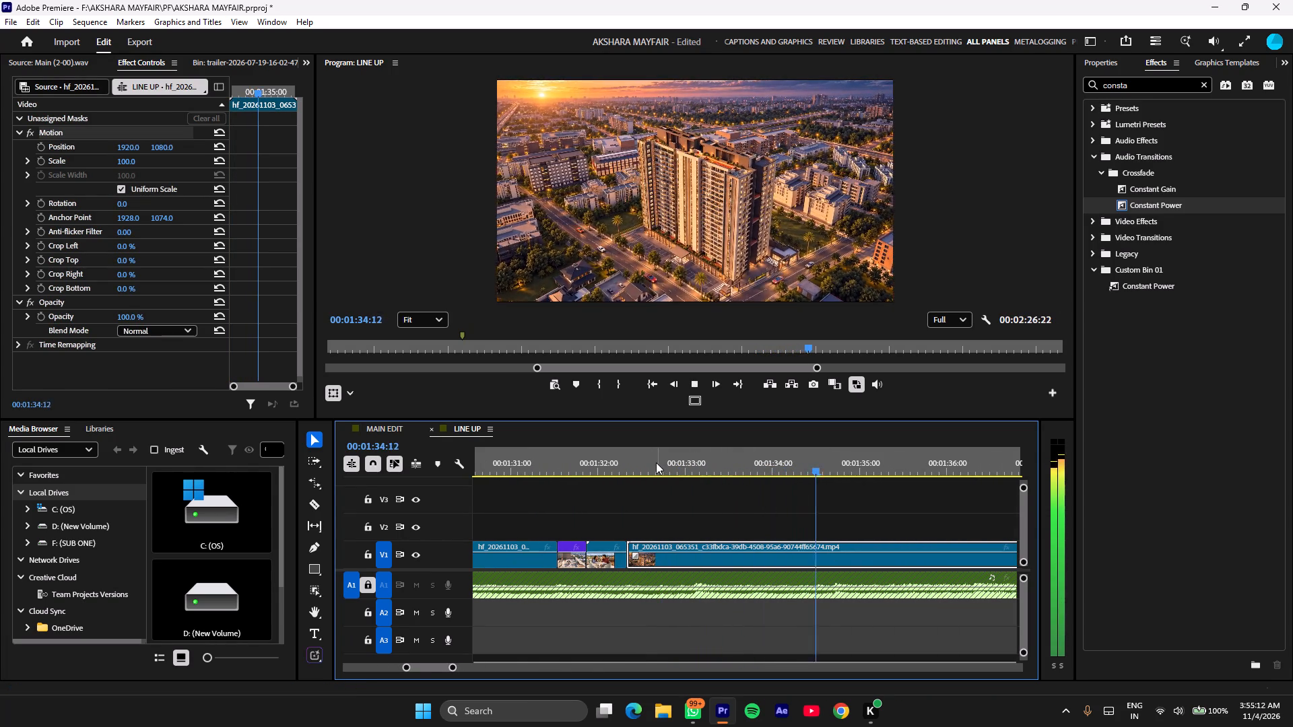
key(space)
Move the aerial tower clip to about 00:01:33:03 and place the couple's dining clip directly against its start.
drag(671, 560, 727, 561)
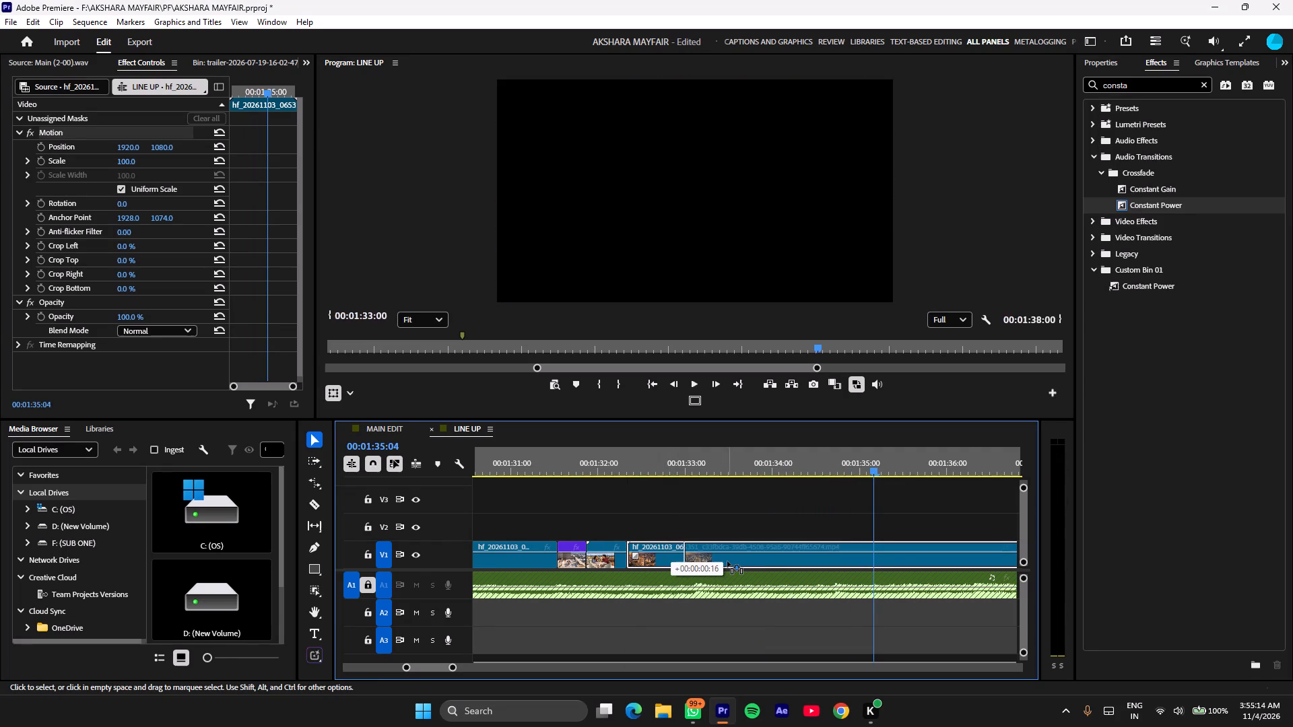
drag(727, 561, 739, 558)
drag(564, 458, 552, 459)
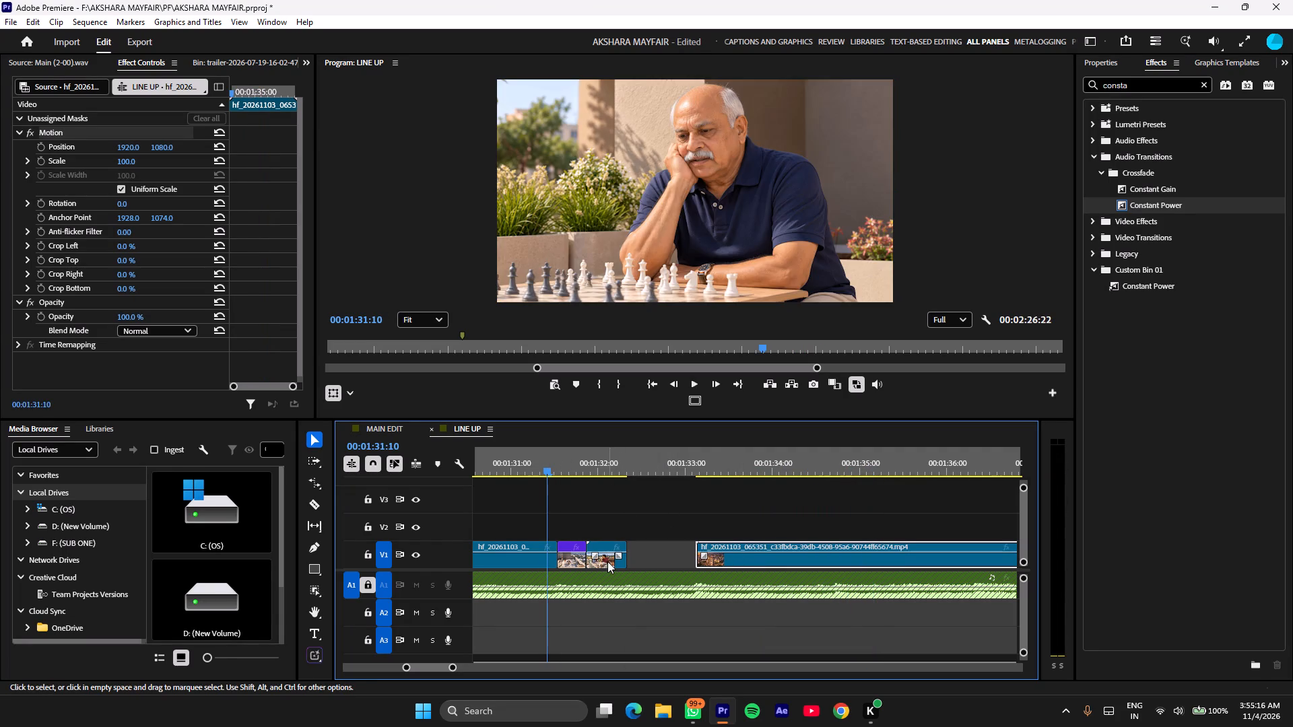
drag(607, 561, 675, 561)
drag(658, 545, 628, 547)
Extend the end of the purple rooftop clip to about 00:01:32:07.
click(583, 541)
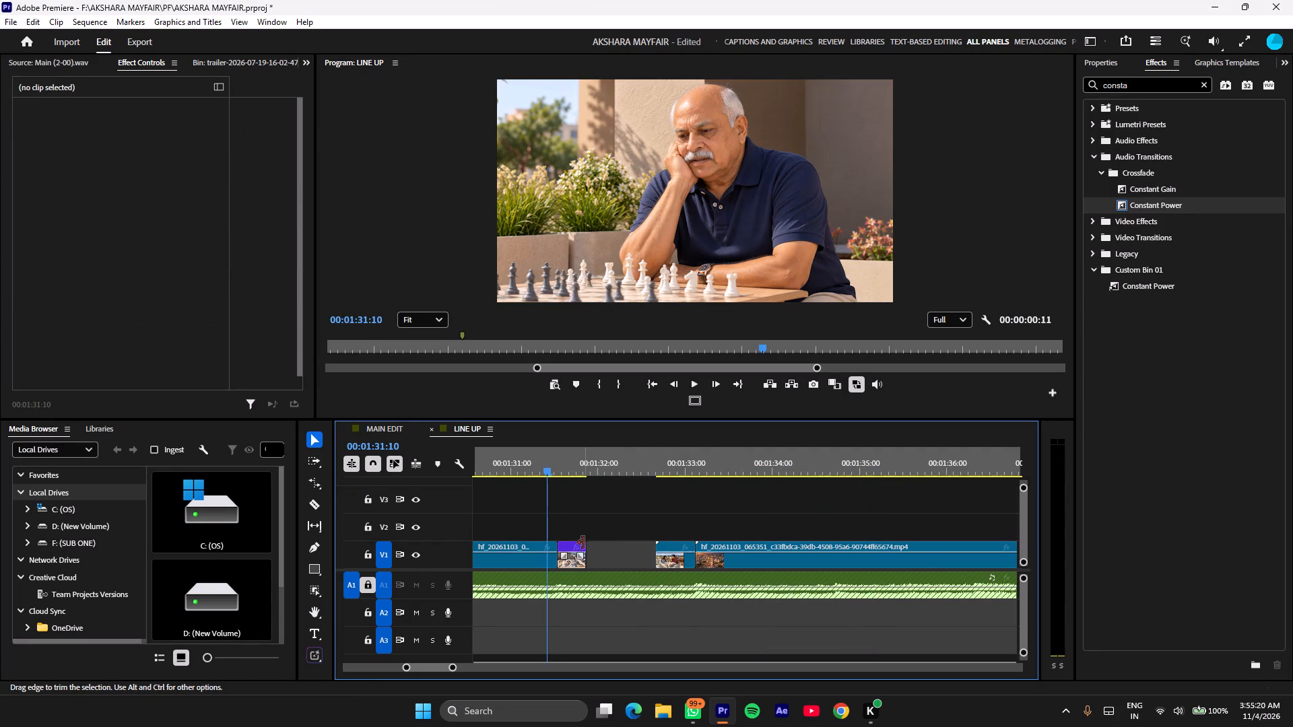
drag(583, 547, 621, 545)
Move the couple's dining clip to the rooftop clip's end and extend its end to meet the aerial tower clip.
drag(672, 565, 649, 562)
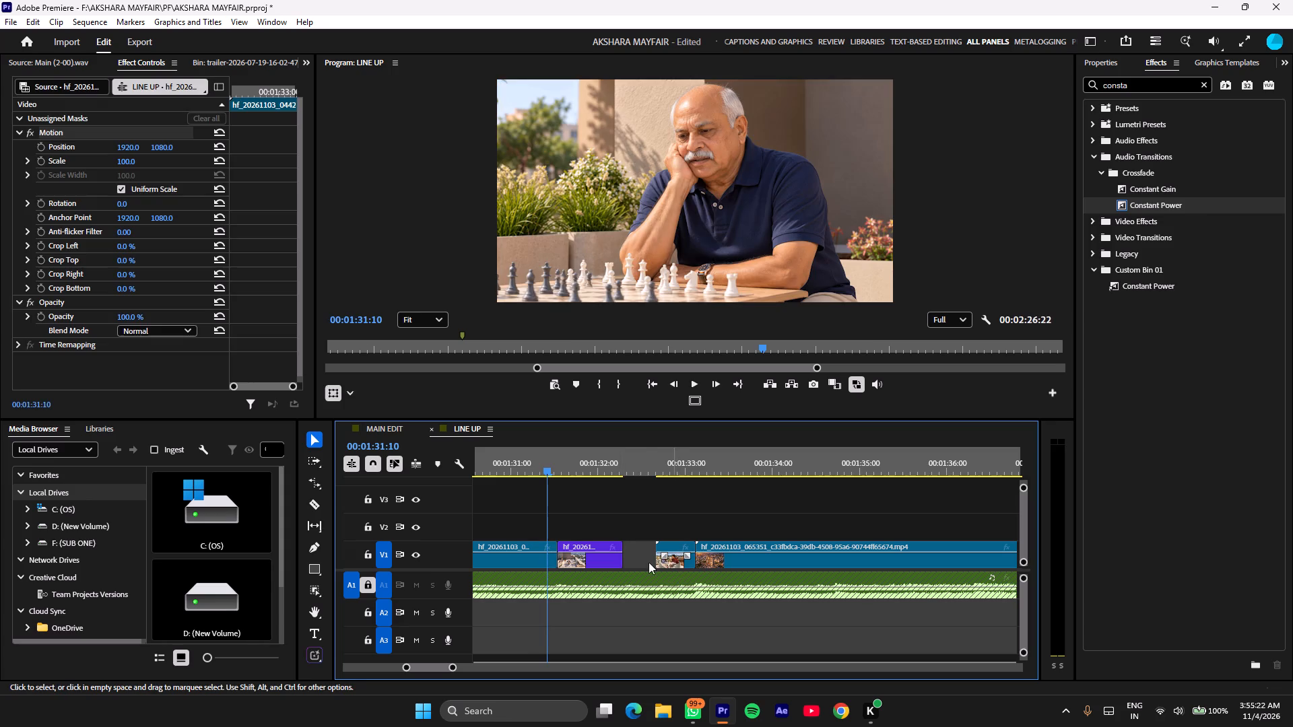
drag(649, 562, 644, 562)
drag(665, 544, 782, 551)
Play the retimed rooftop, couple and aerial tower clips from about 00:01:31:02, and replay them to check the timing.
drag(587, 472, 536, 475)
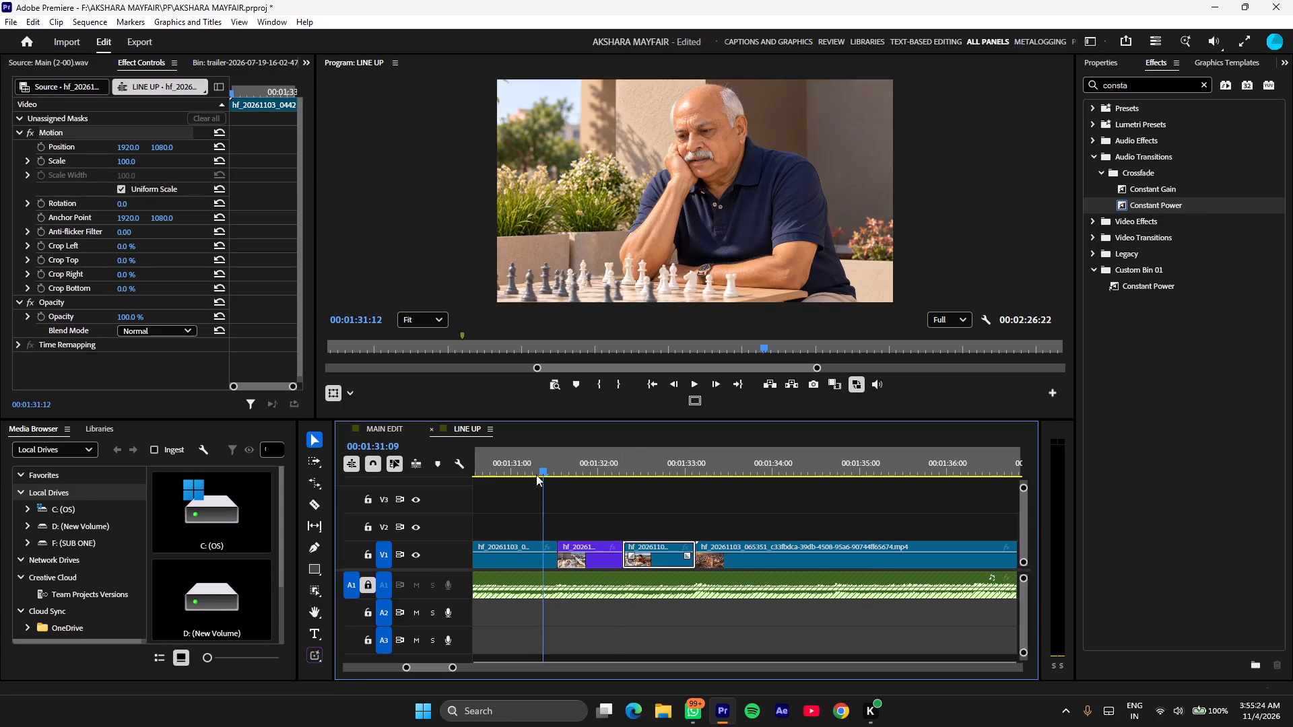
drag(536, 475, 521, 476)
click(618, 508)
key(space)
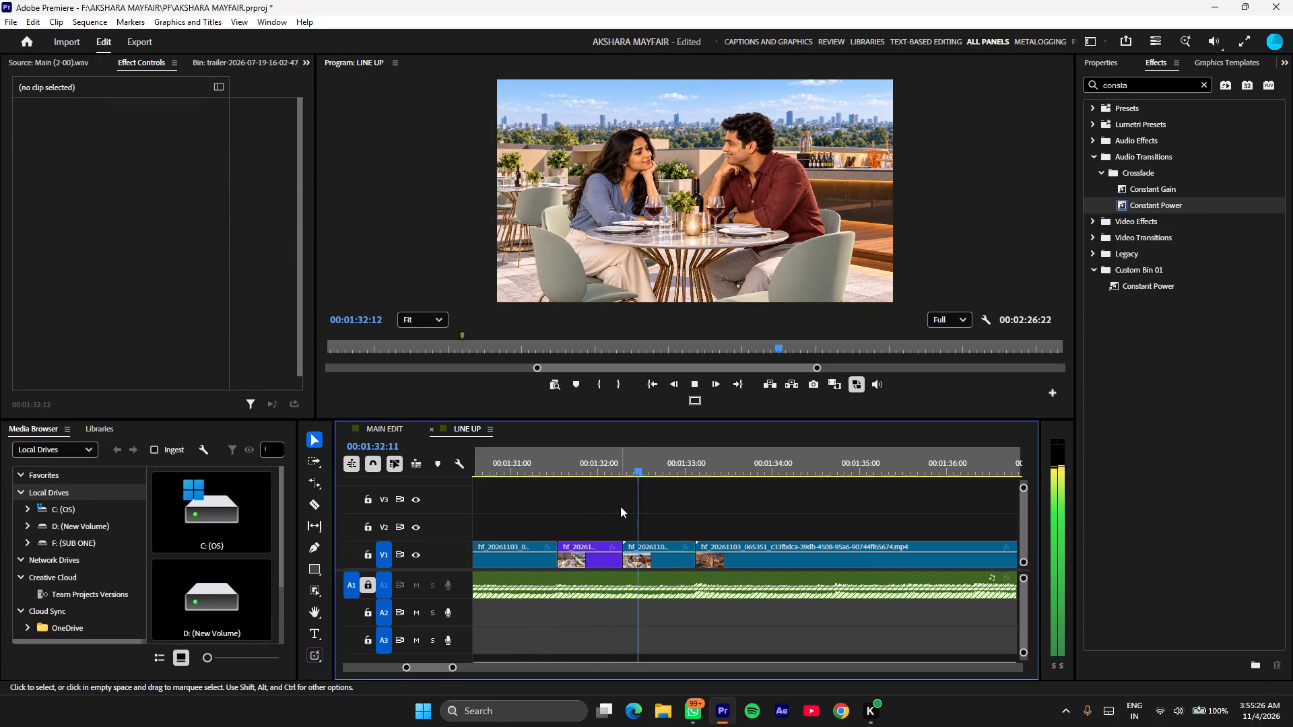
key(minus)
key(minus)
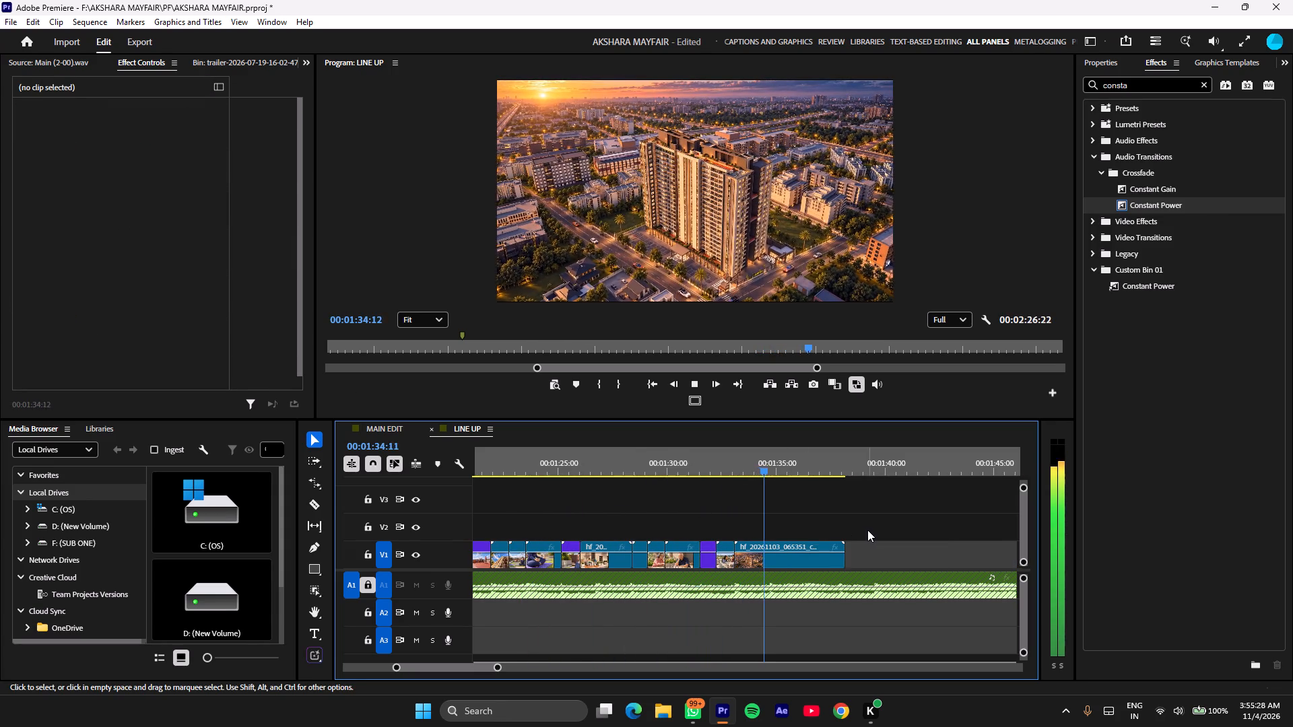
scroll(867, 530, down, 3)
key(space)
drag(687, 464, 643, 479)
key(space)
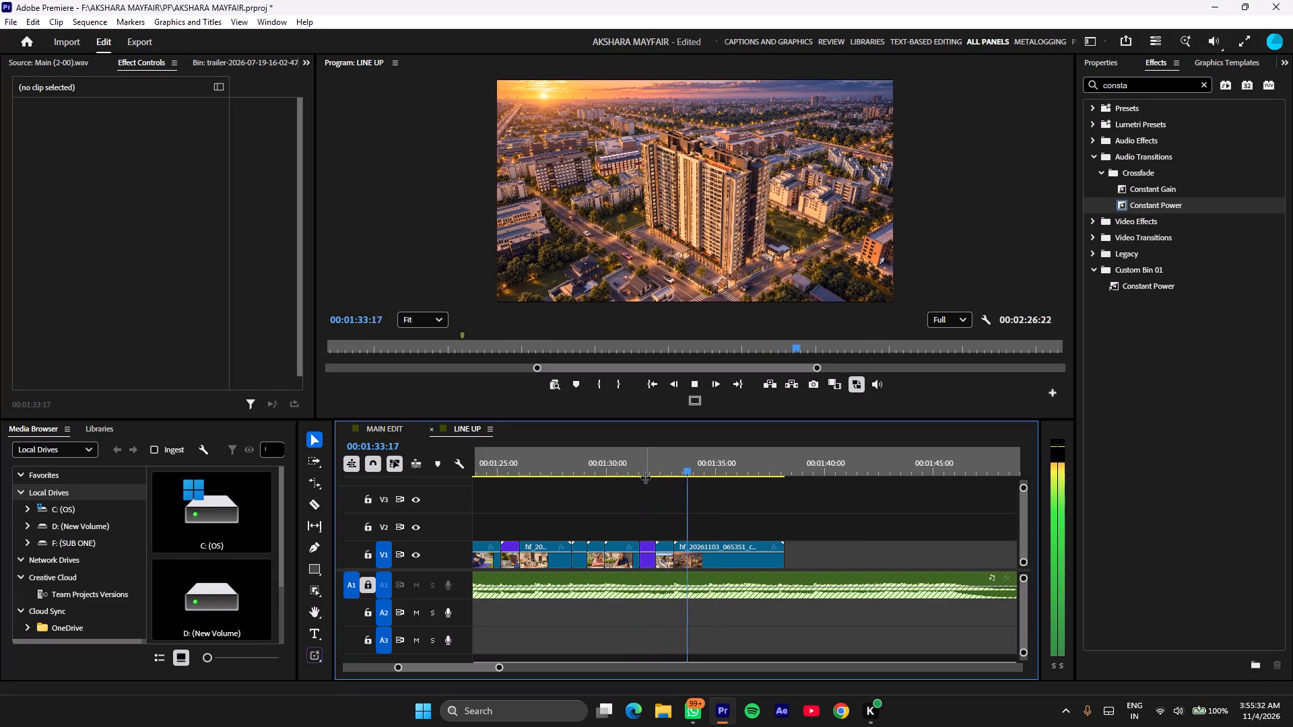
Split the aerial tower clip at 00:01:36:09 and delete the portion after the cut.
key(space)
click(773, 548)
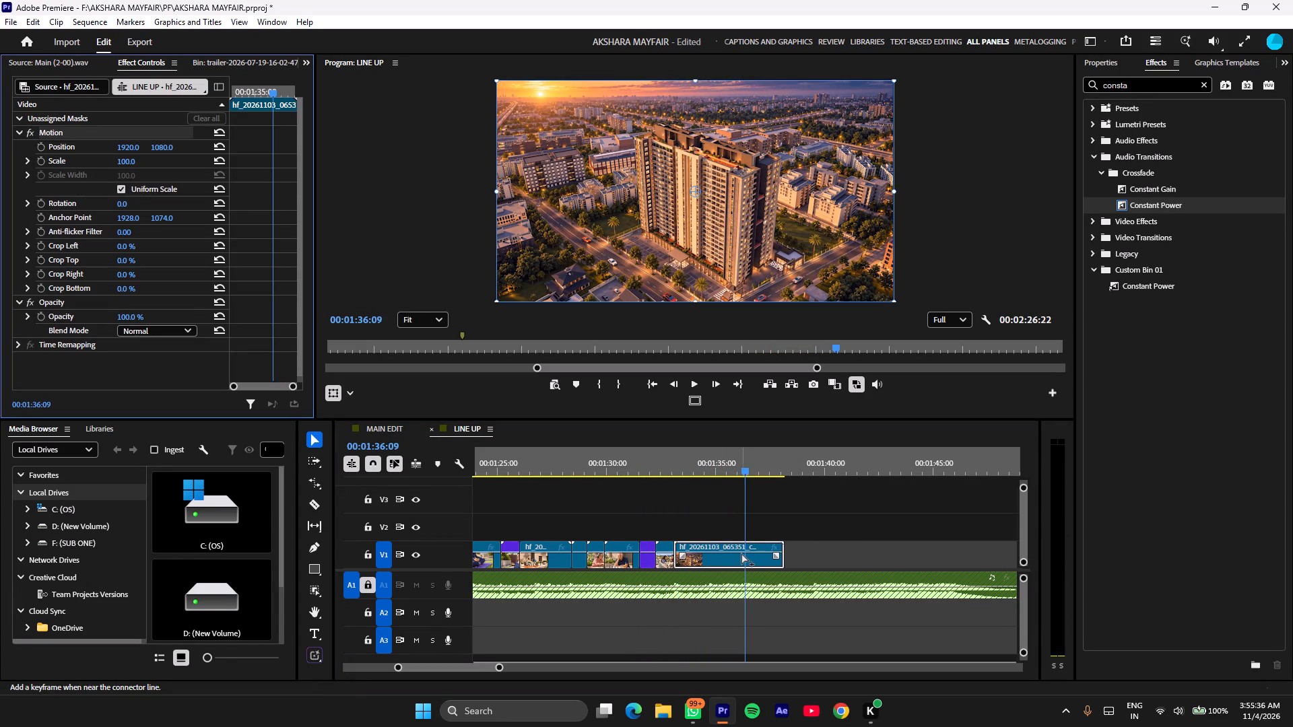
key(ctrl+k)
drag(810, 527, 770, 549)
key(BackSpace)
Move the dusk rooftop terrace clip to 00:01:36:09, directly against the aerial tower clip's end.
scroll(861, 552, down, 4)
key(minus)
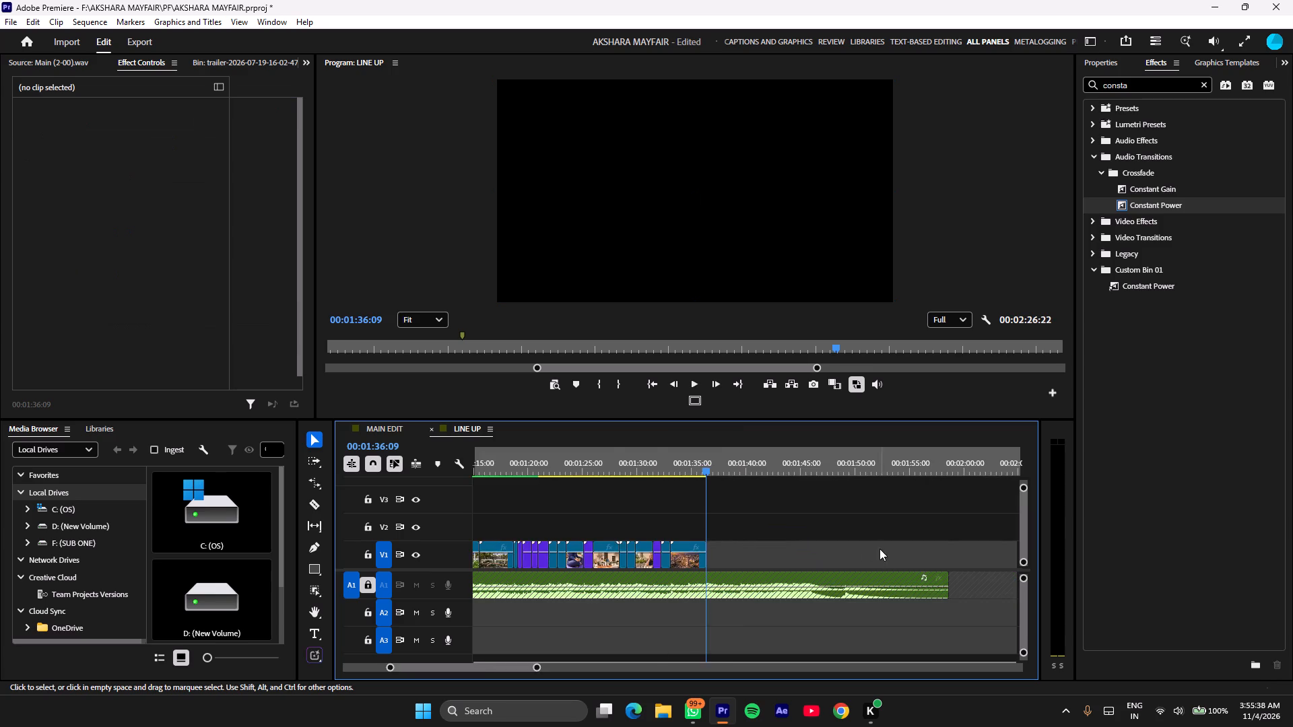
key(minus)
key(minus)
drag(832, 561, 770, 565)
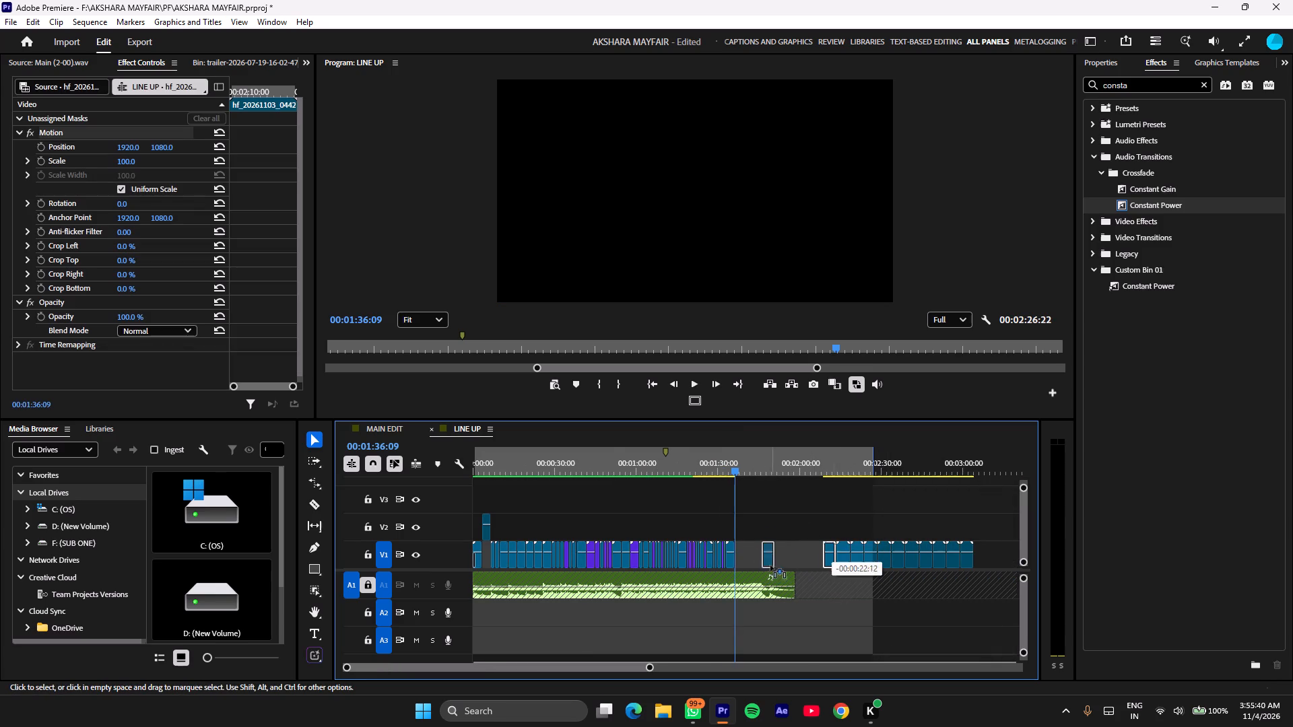
drag(770, 565, 748, 565)
key(equal)
key(equal)
key(equal)
scroll(844, 544, down, 4)
key(equal)
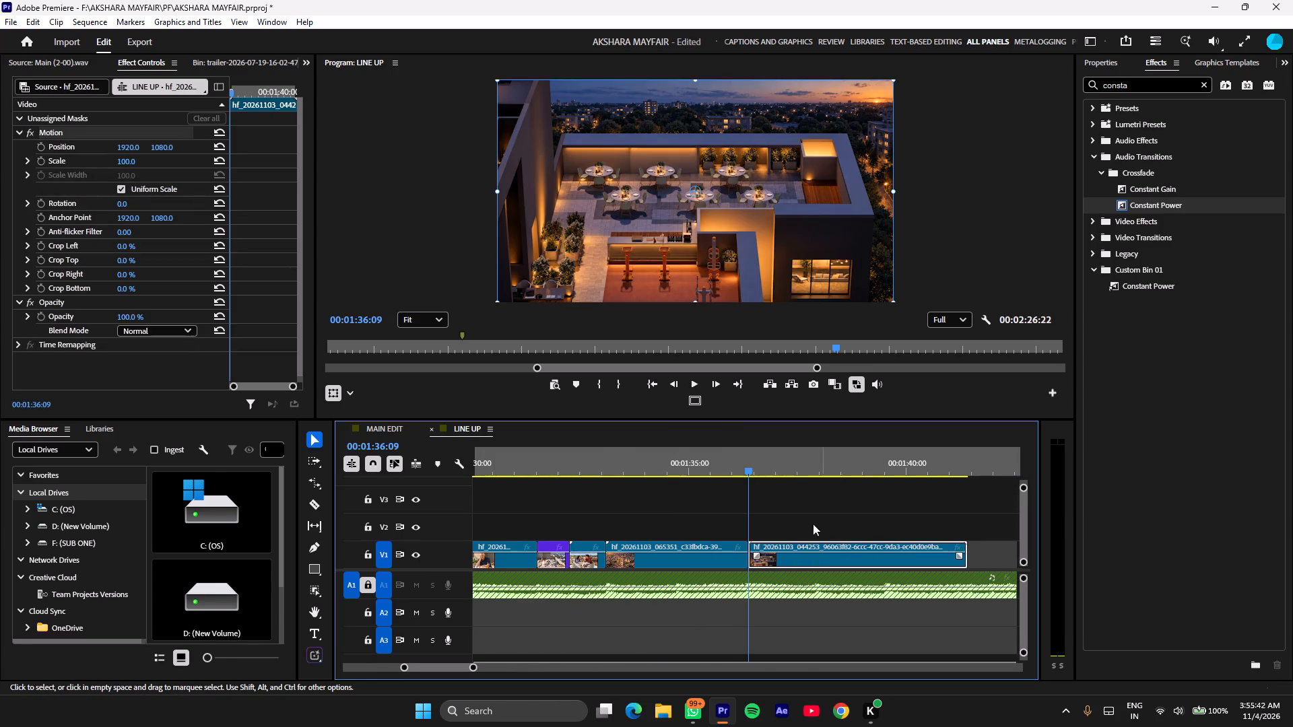
Play across the tower-to-rooftop cut, split the dusk rooftop clip at 00:01:37:22 and delete its remainder.
drag(729, 477, 720, 479)
key(space)
click(725, 468)
key(space)
scroll(796, 502, down, 5)
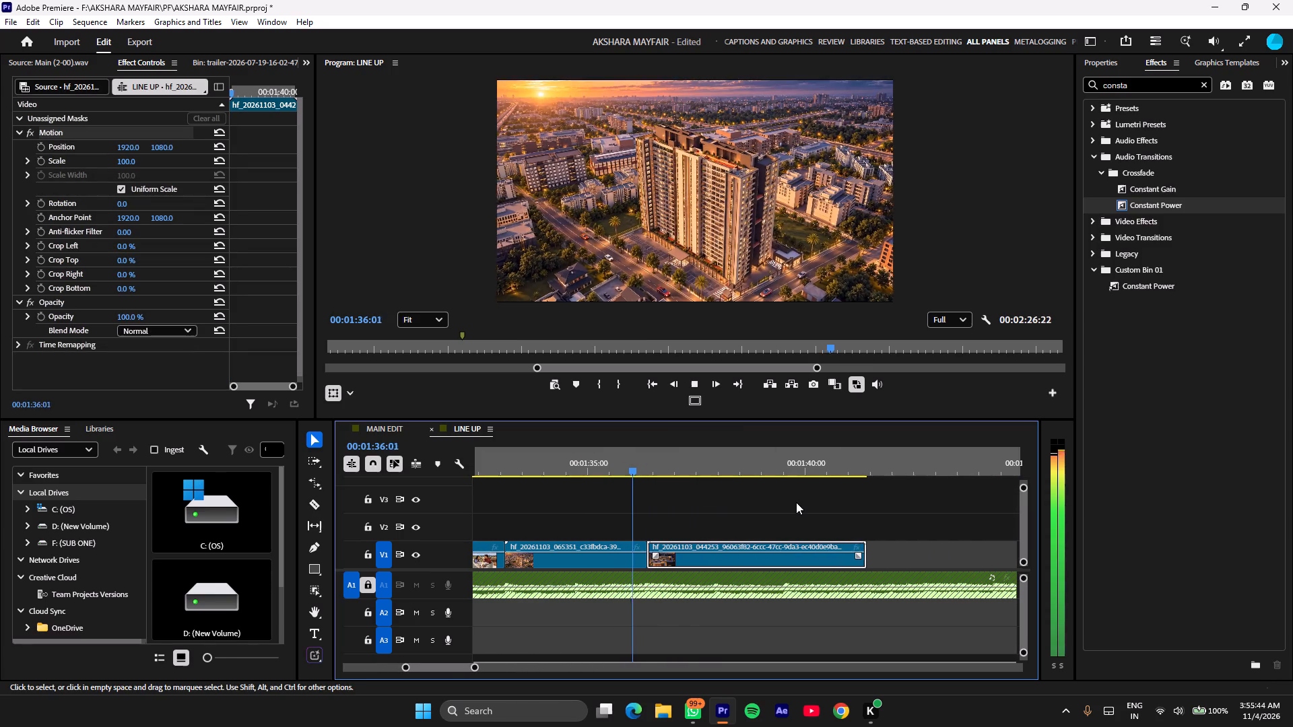
key(space)
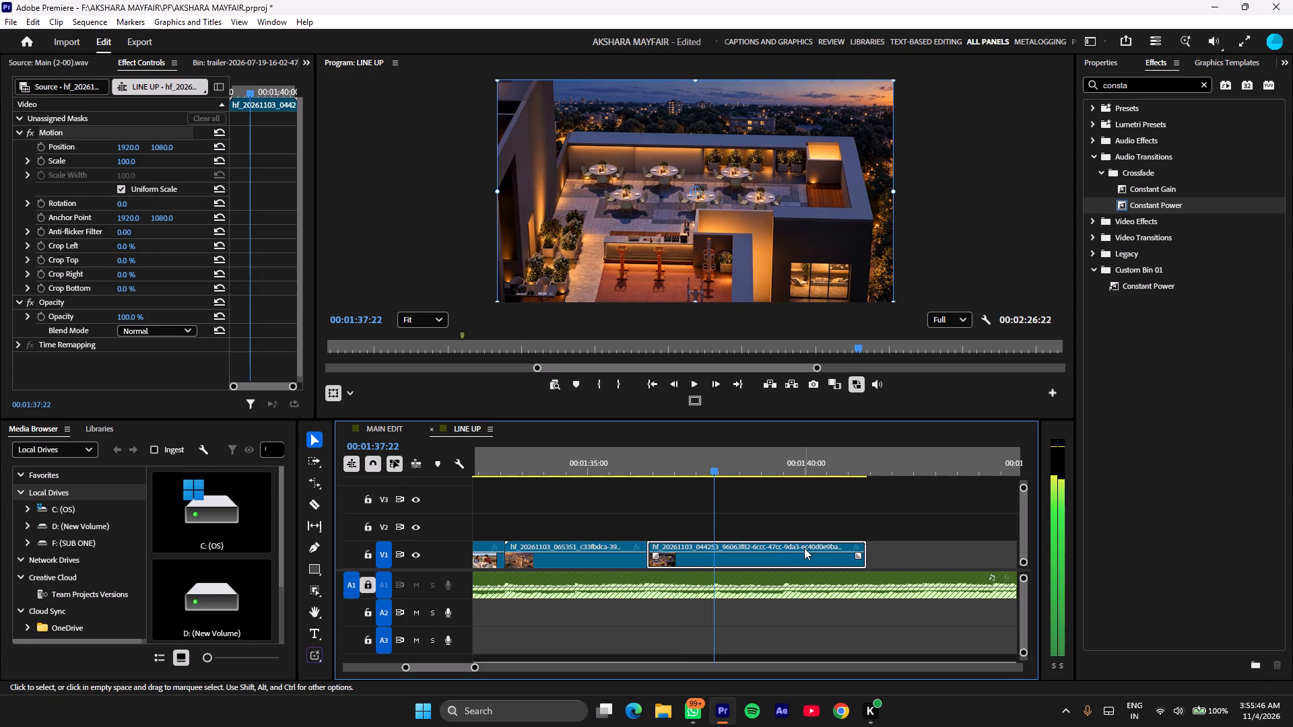
click(804, 548)
key(ctrl+k)
ctrl+click(805, 548)
key(BackSpace)
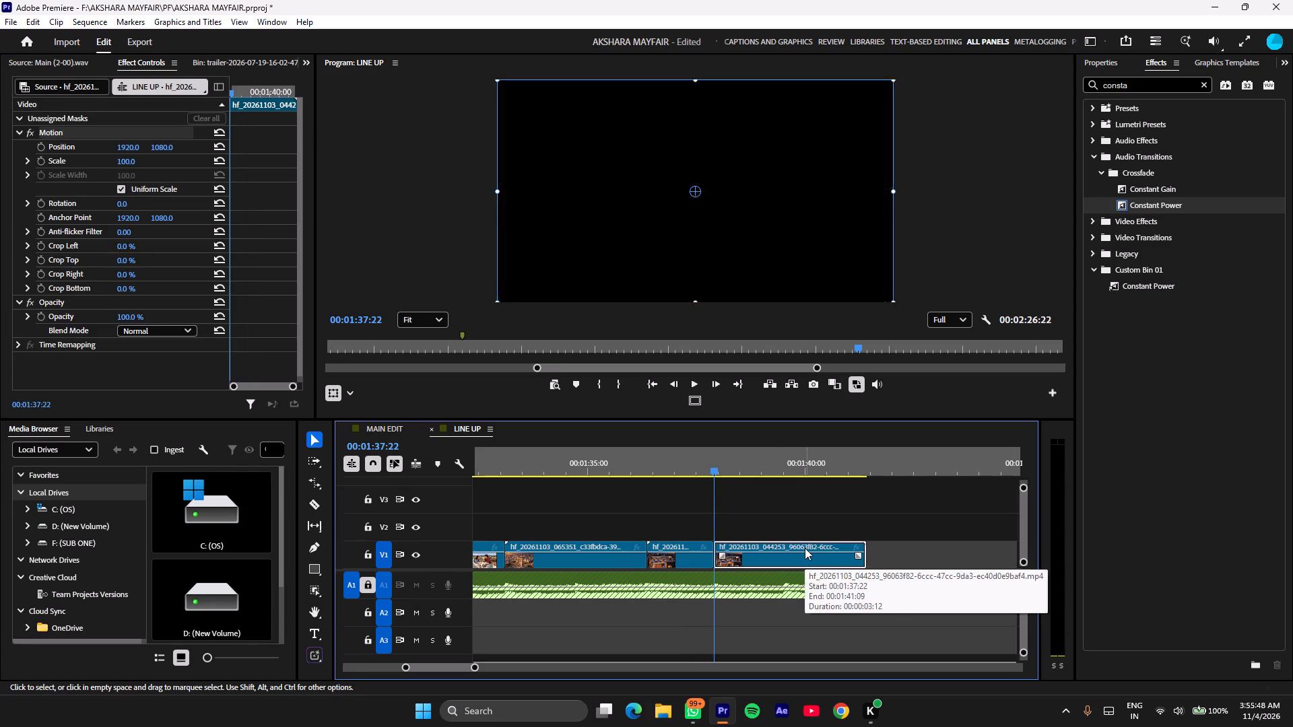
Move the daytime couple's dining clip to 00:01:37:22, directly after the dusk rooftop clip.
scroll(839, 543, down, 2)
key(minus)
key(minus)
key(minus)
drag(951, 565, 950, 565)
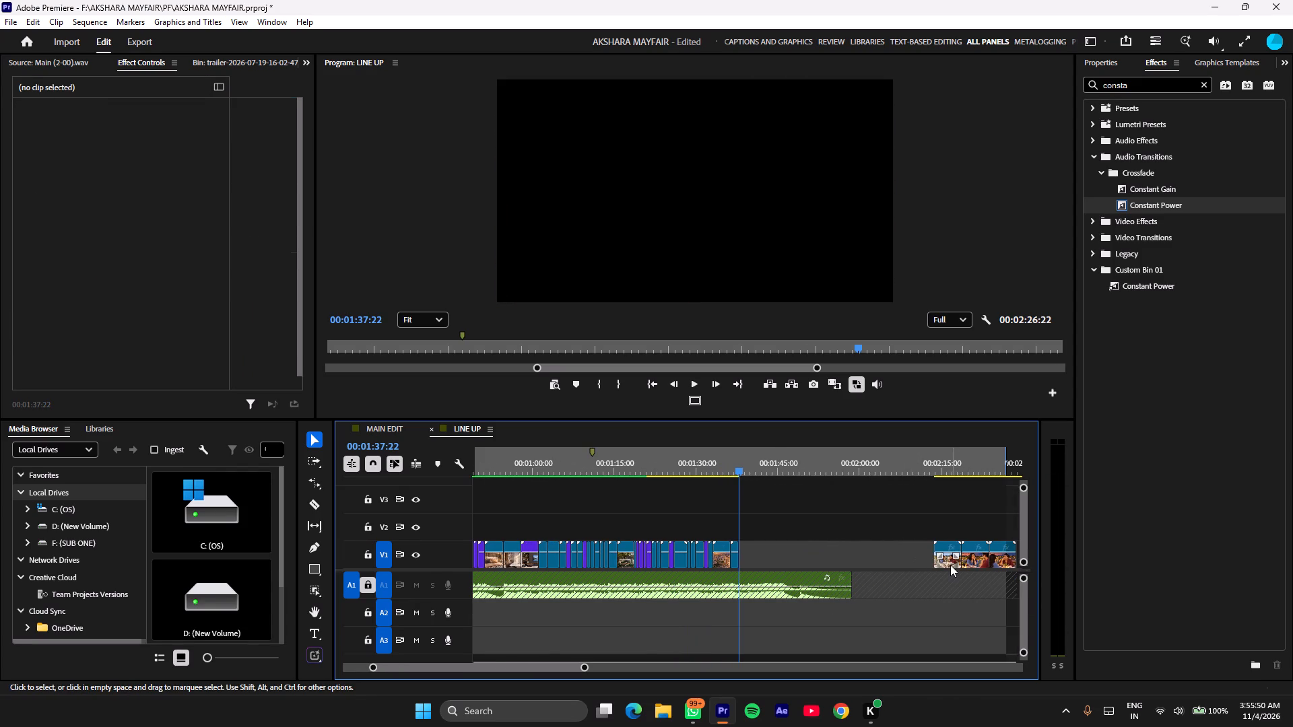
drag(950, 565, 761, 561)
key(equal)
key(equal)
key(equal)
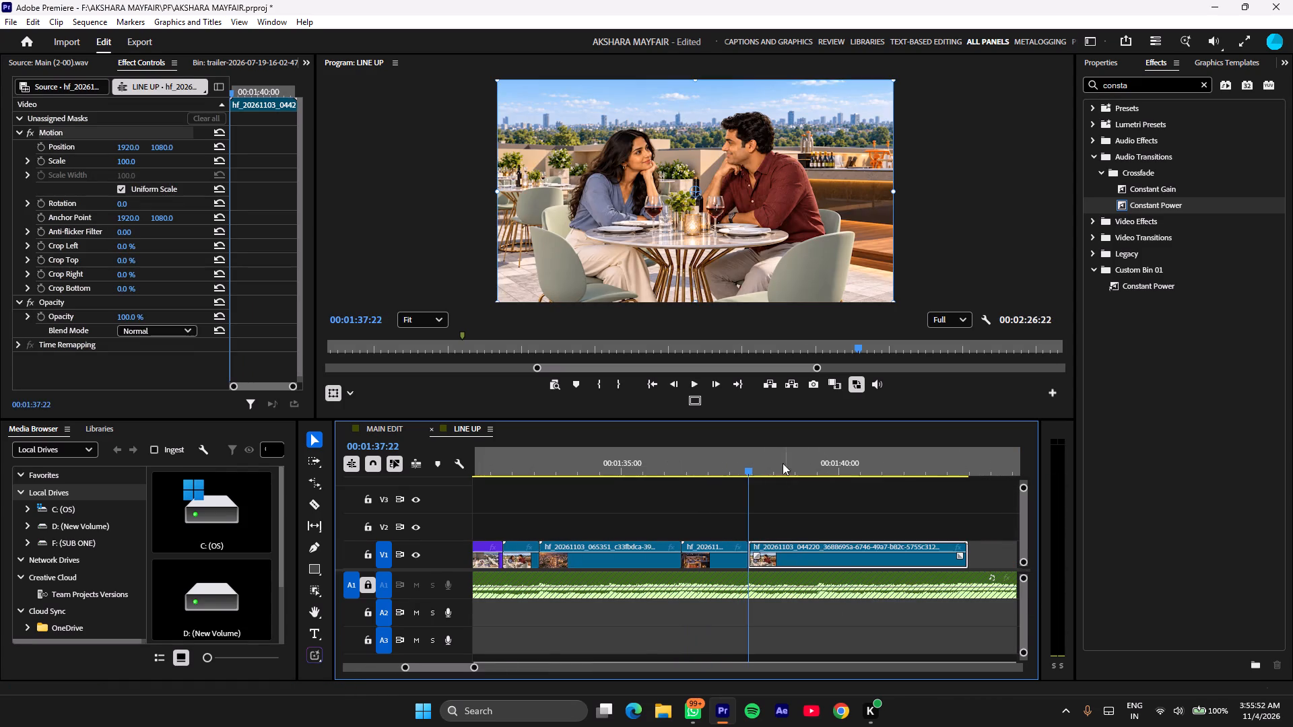
Play the cut into the daytime dining clip, and scrub through the earlier clips from about 00:01:22 to compare the shots.
drag(731, 451, 673, 468)
key(space)
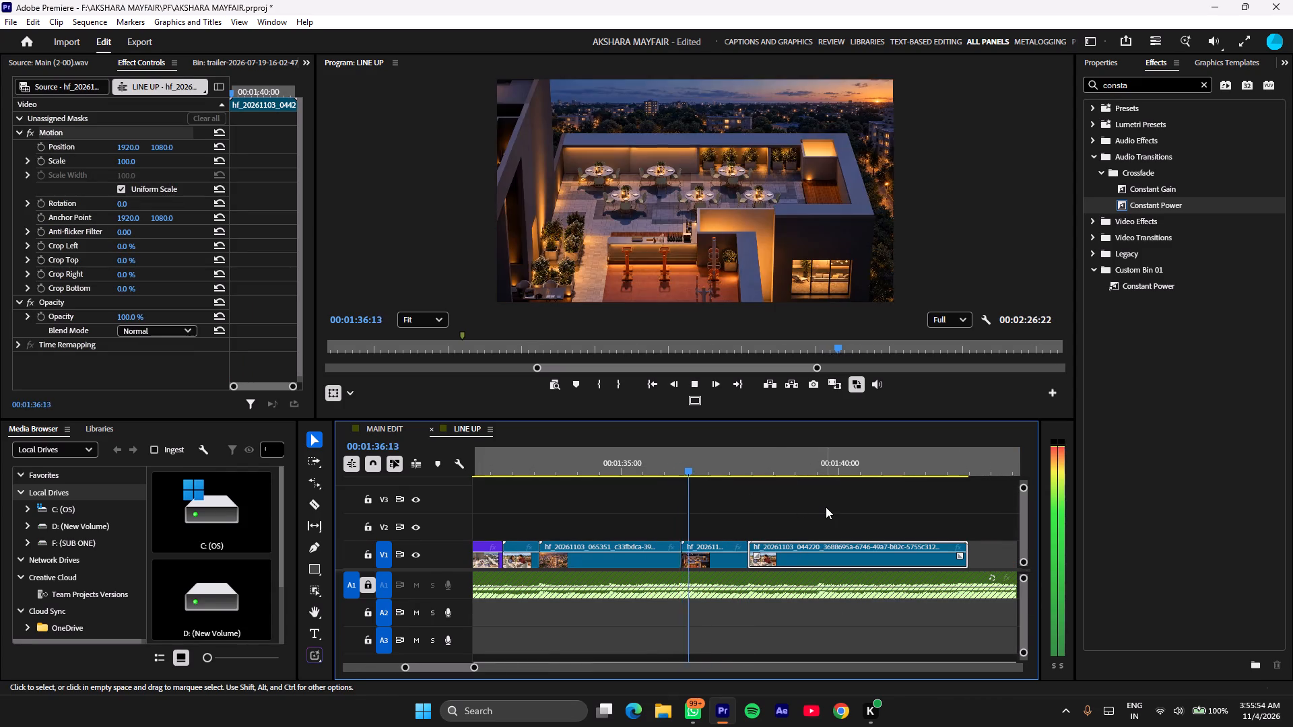
scroll(834, 506, down, 2)
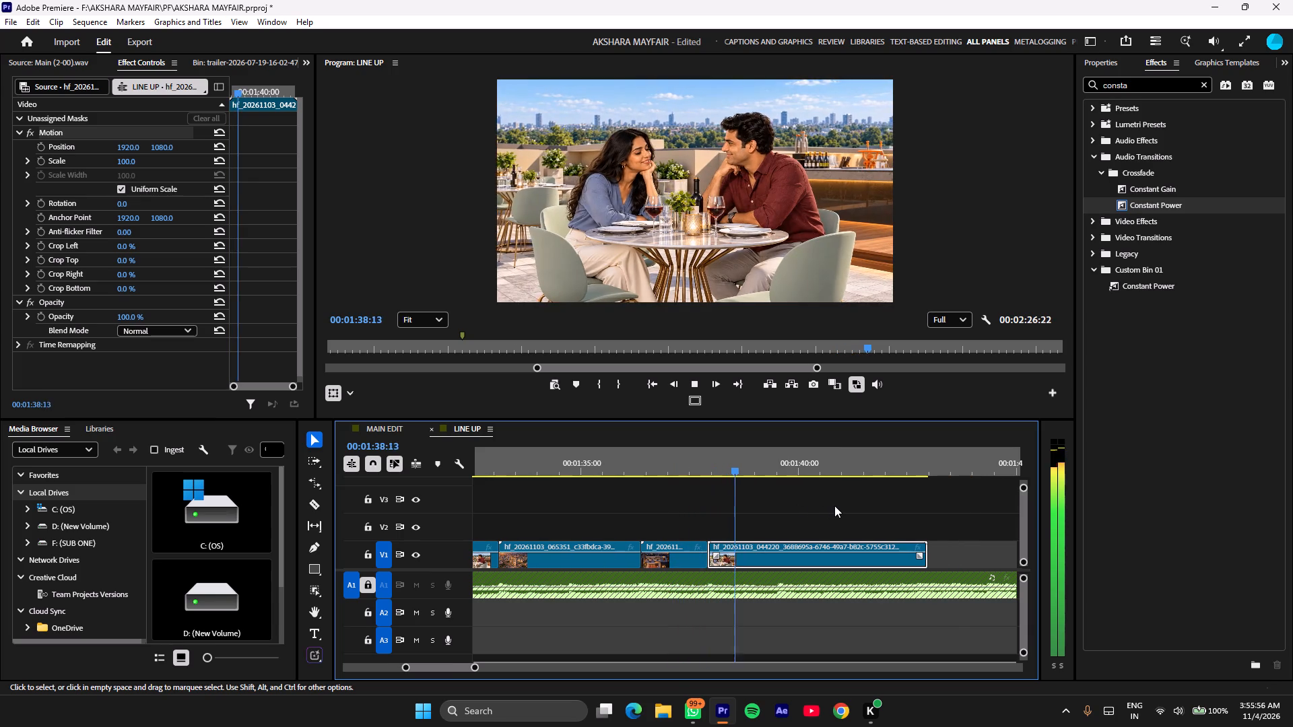
key(space)
drag(778, 482, 572, 517)
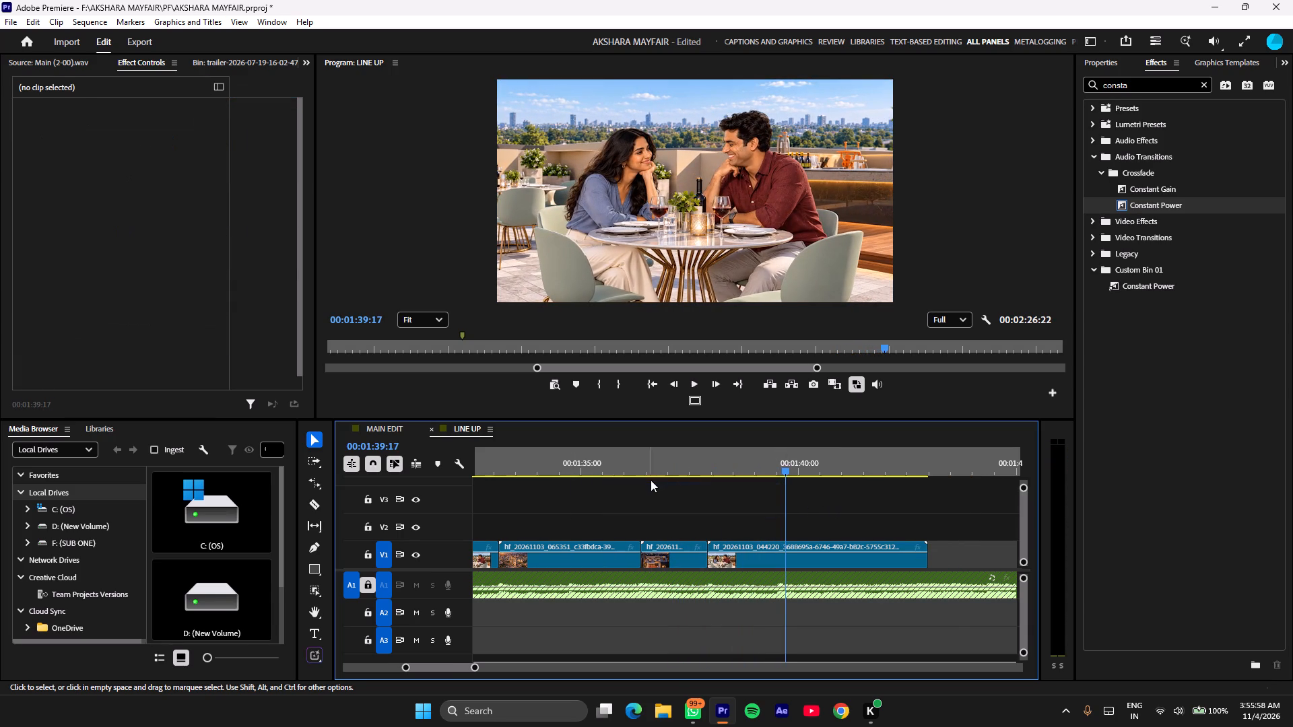
click(655, 478)
drag(710, 450, 535, 483)
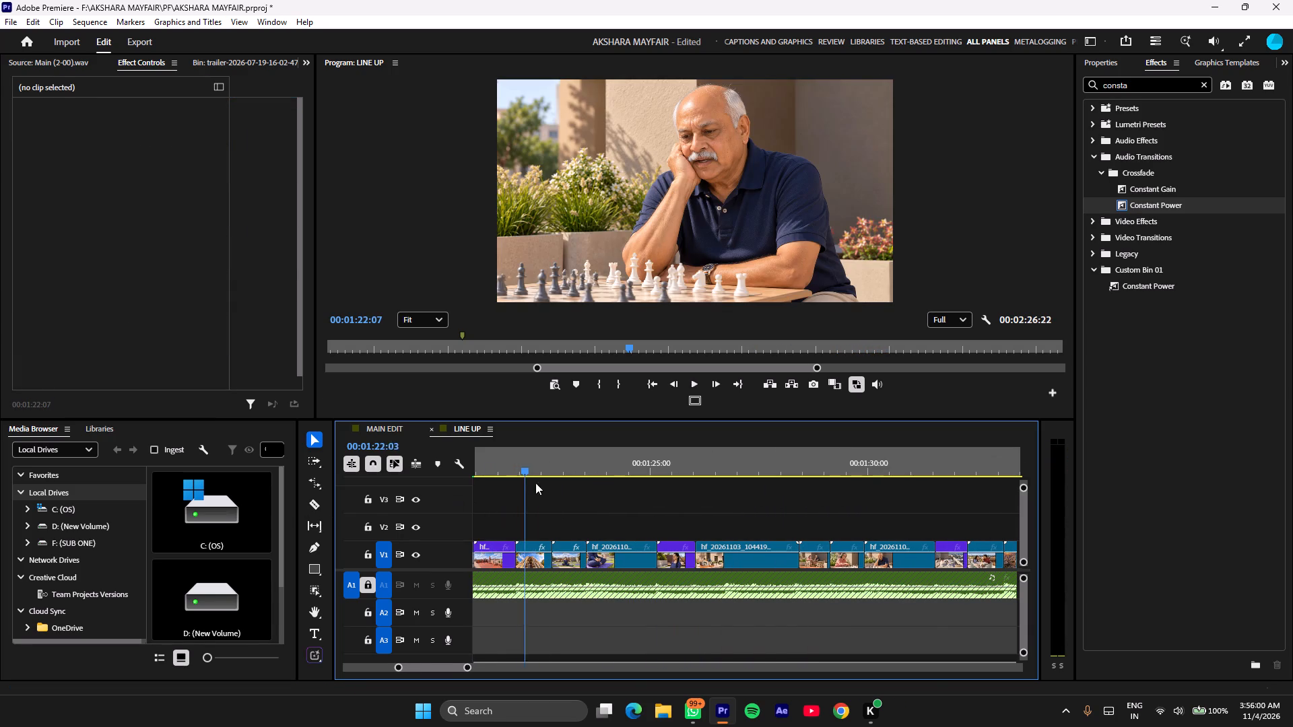
drag(535, 483, 816, 489)
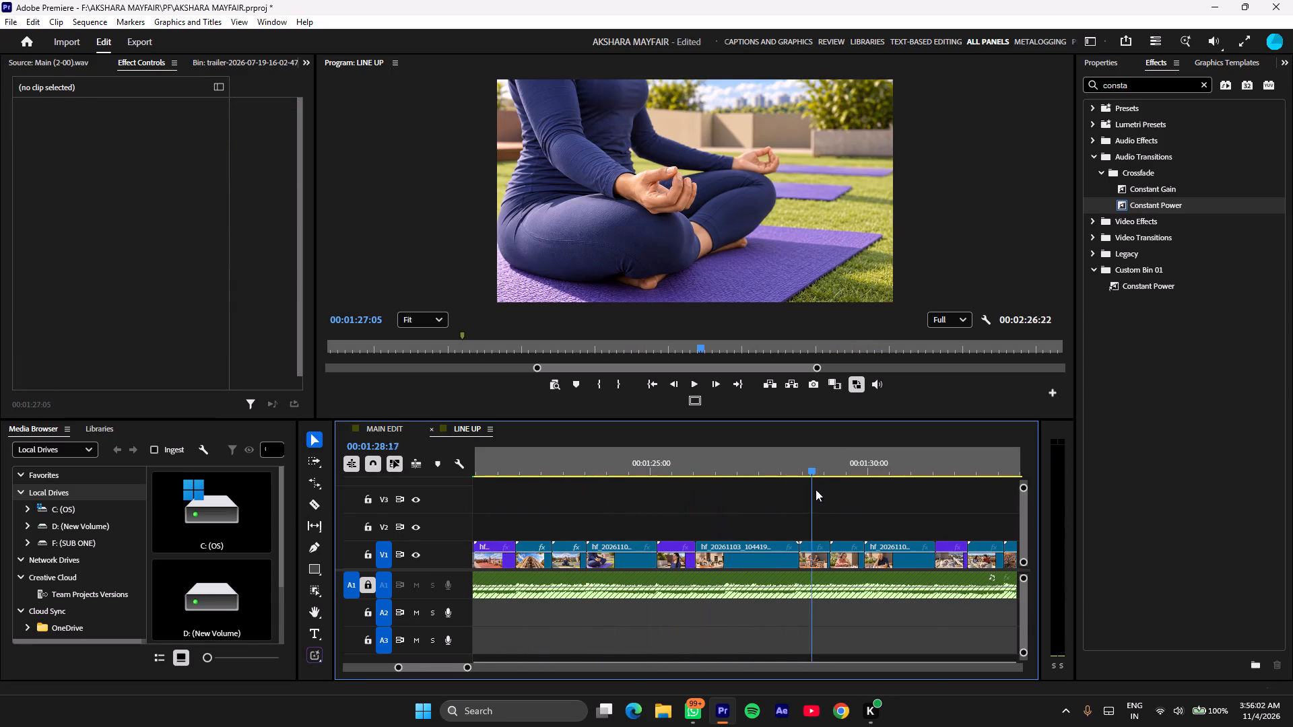
drag(816, 489, 967, 488)
scroll(978, 522, down, 7)
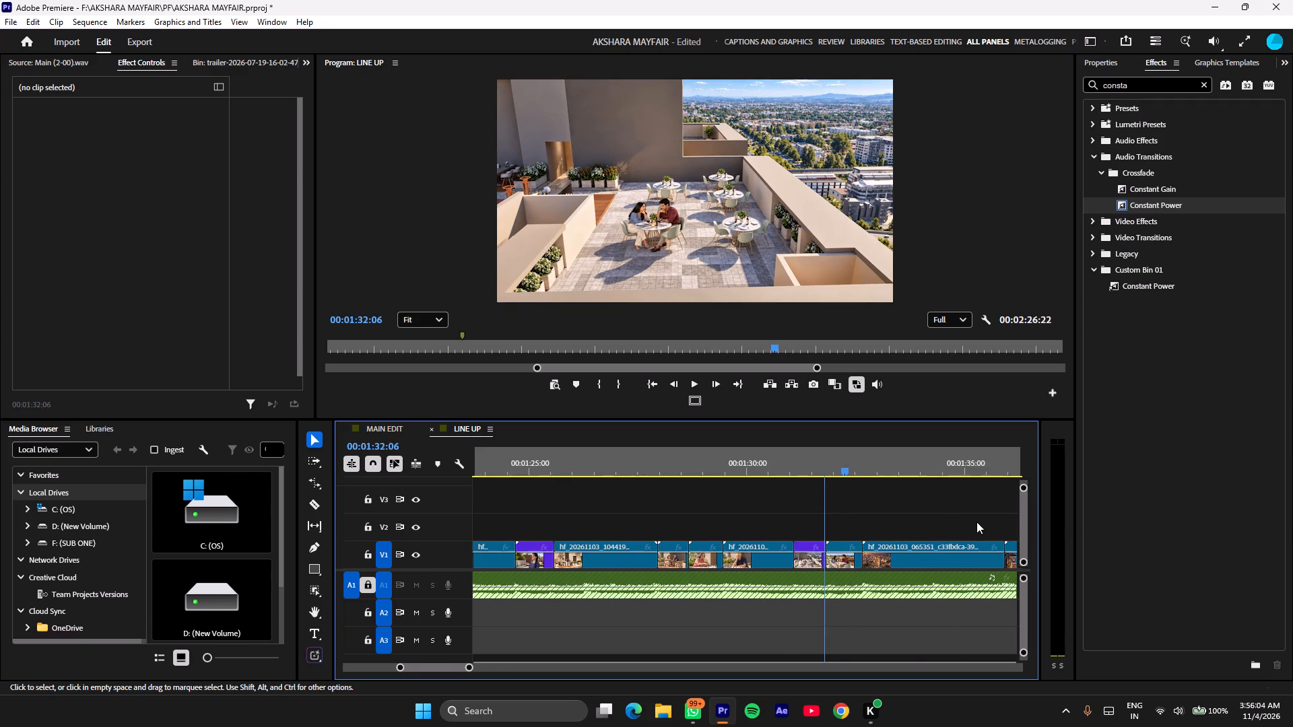
key(minus)
scroll(939, 517, down, 4)
key(minus)
click(737, 464)
drag(737, 464, 706, 469)
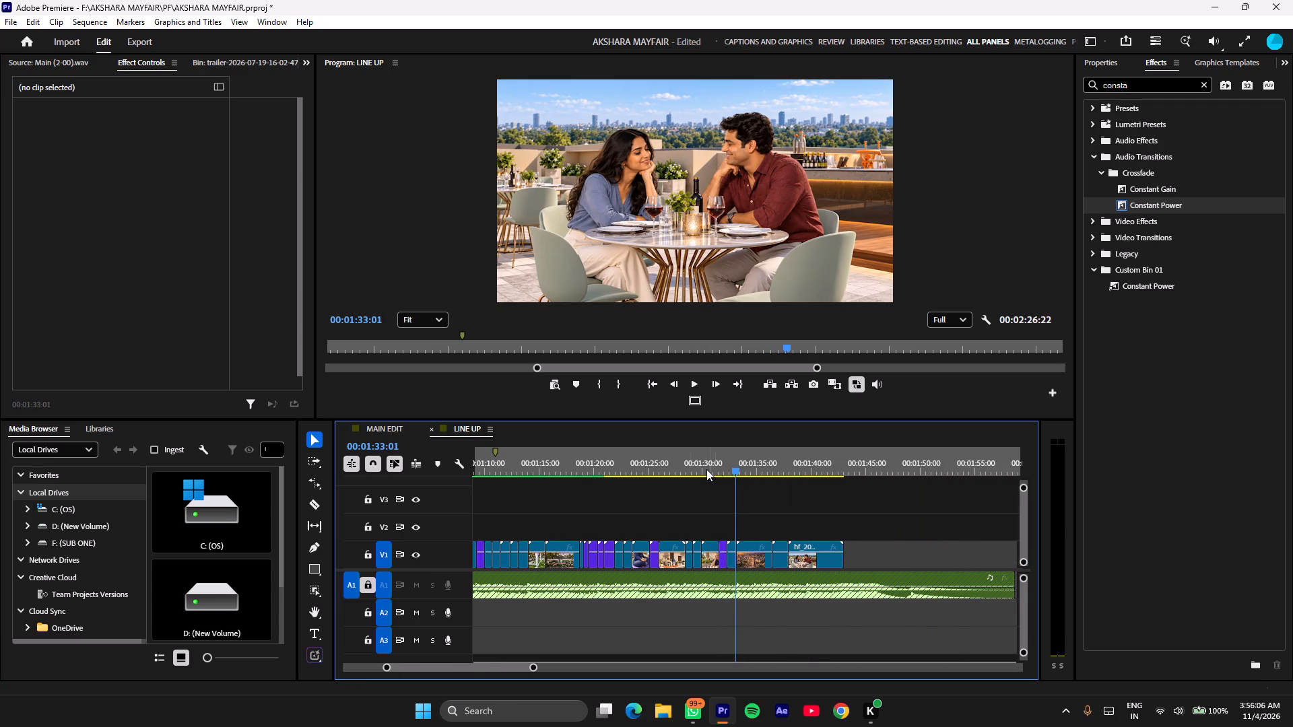
drag(706, 469, 690, 472)
drag(688, 458, 707, 454)
drag(736, 454, 725, 462)
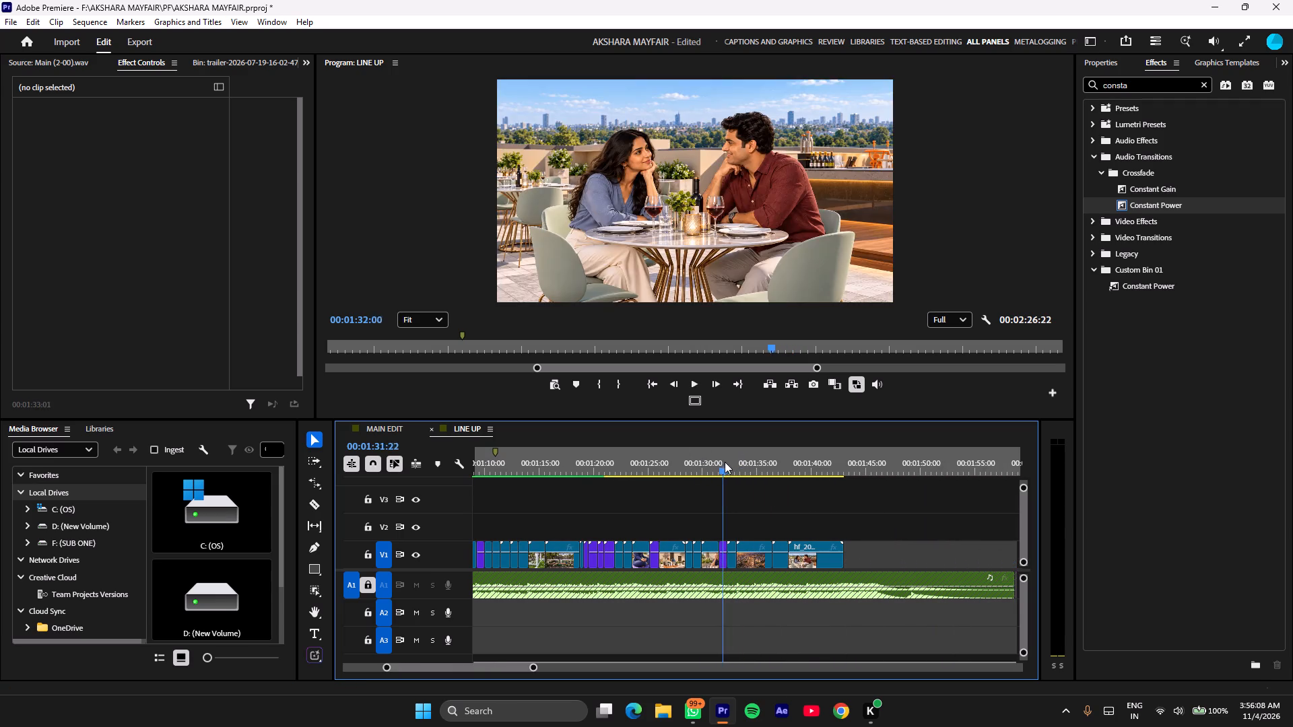
drag(725, 462, 807, 453)
Delete the daytime couple's dining clip that follows the dusk rooftop clip.
click(821, 558)
key(equal)
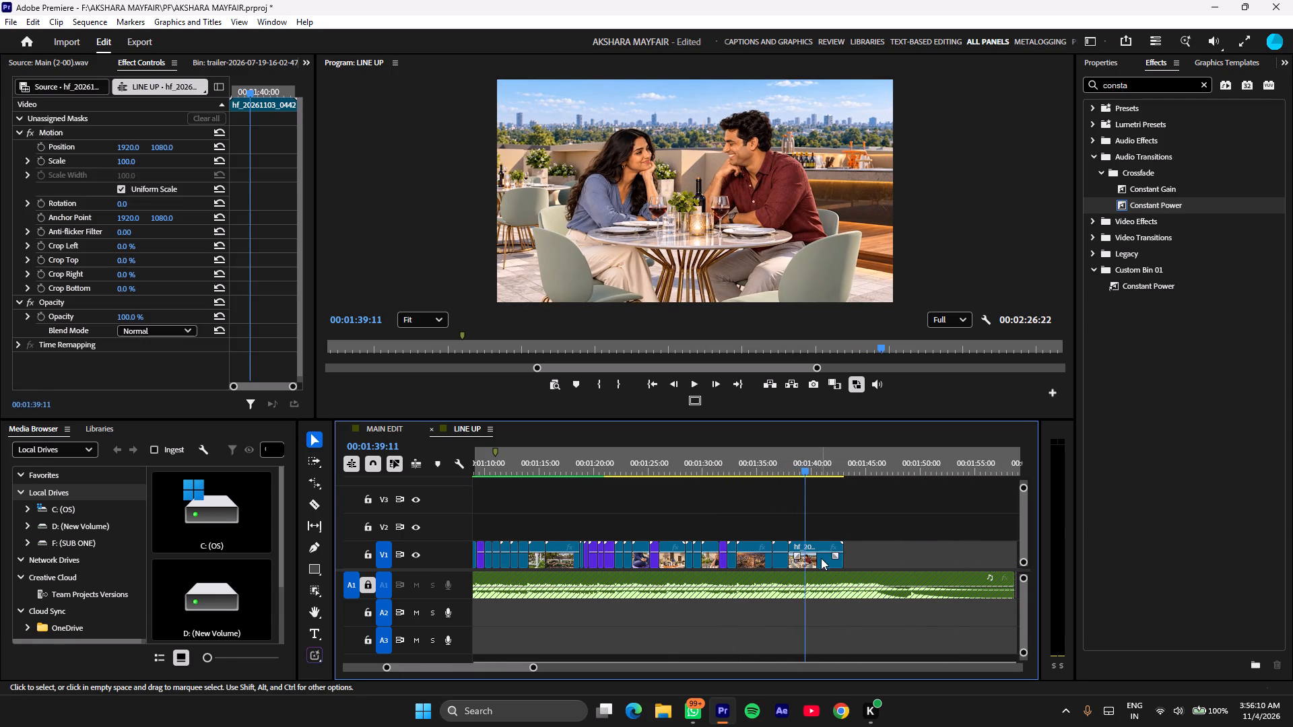
scroll(847, 551, down, 4)
key(BackSpace)
Move the evening dining clip facing the woman directly against the dusk rooftop clip's end.
text(--)
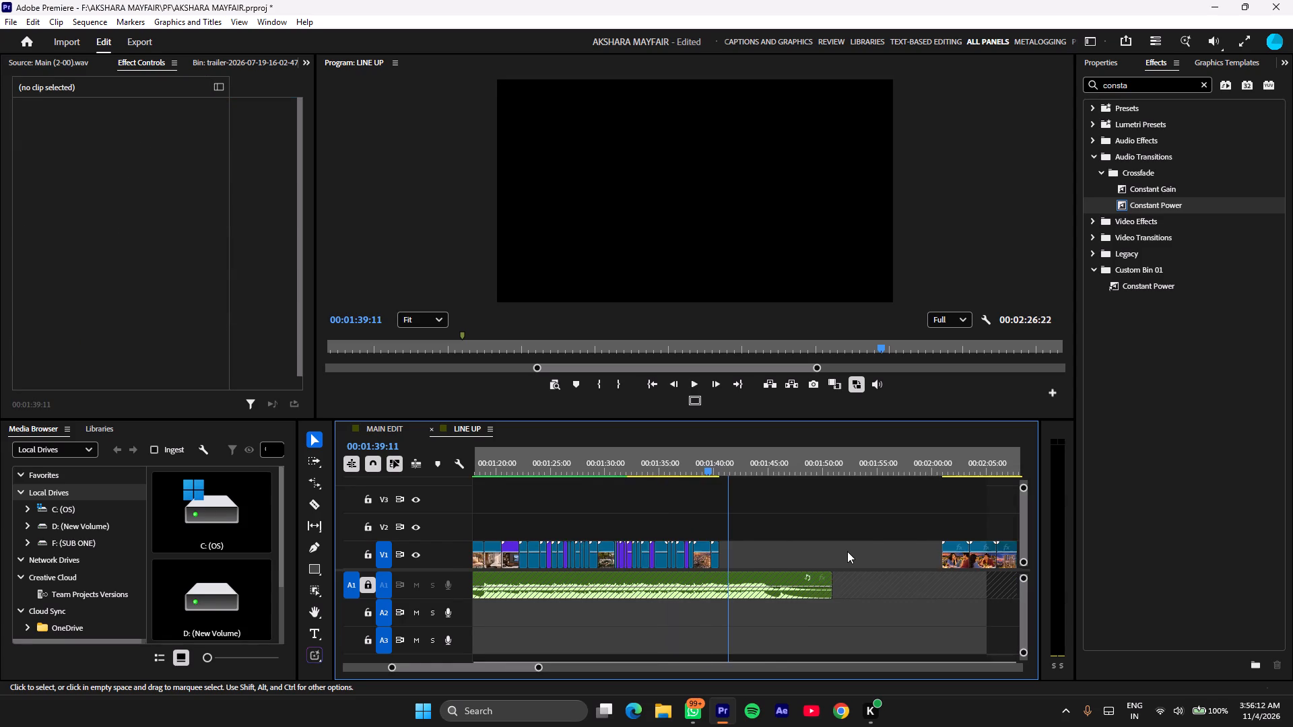
key(minus)
drag(832, 528, 998, 555)
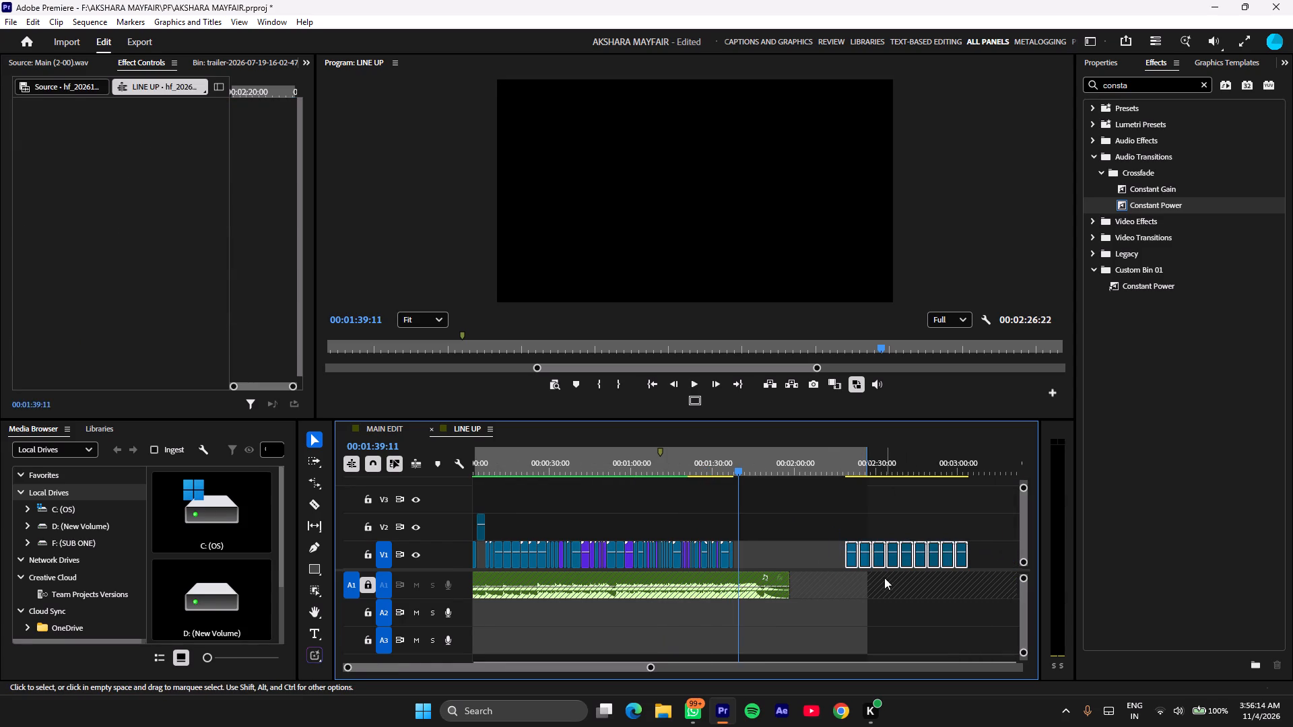
click(861, 575)
drag(851, 564, 744, 566)
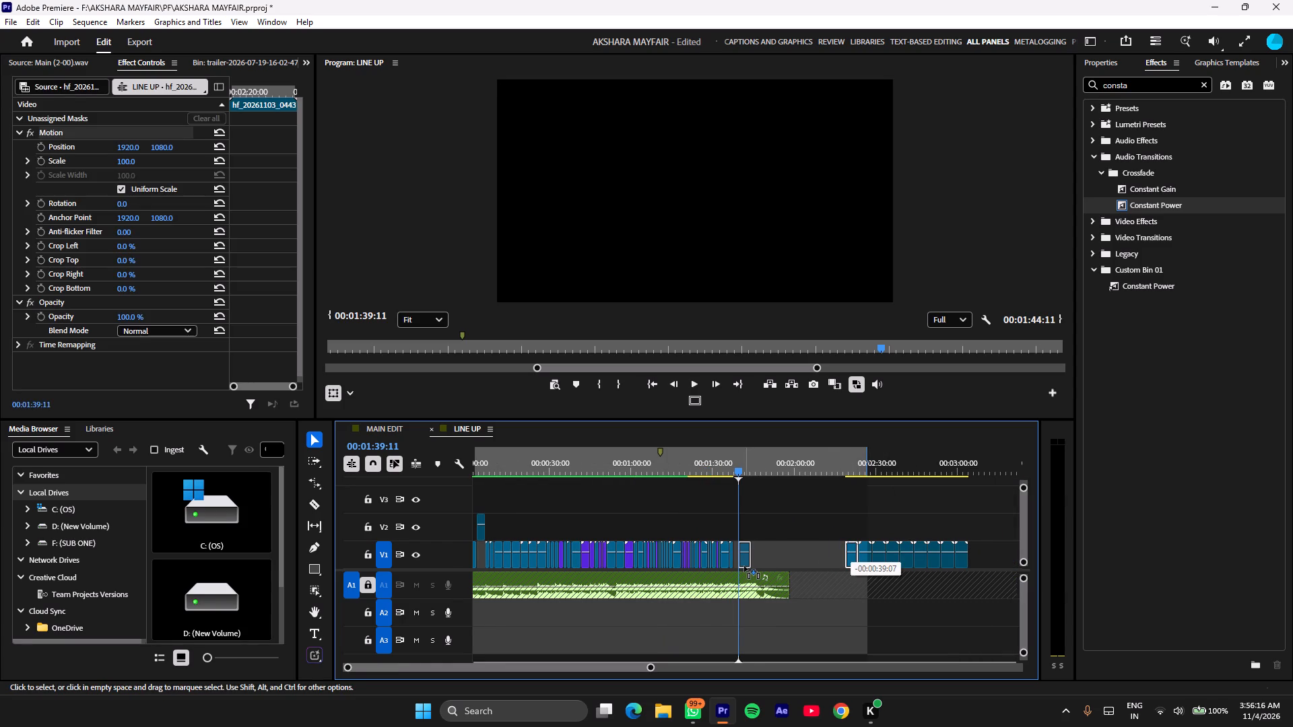
drag(744, 566, 739, 565)
text(====)
Scrub through the preceding clips from about 00:01:24 to 00:01:36 to review the shots before the evening dining clip.
click(684, 461)
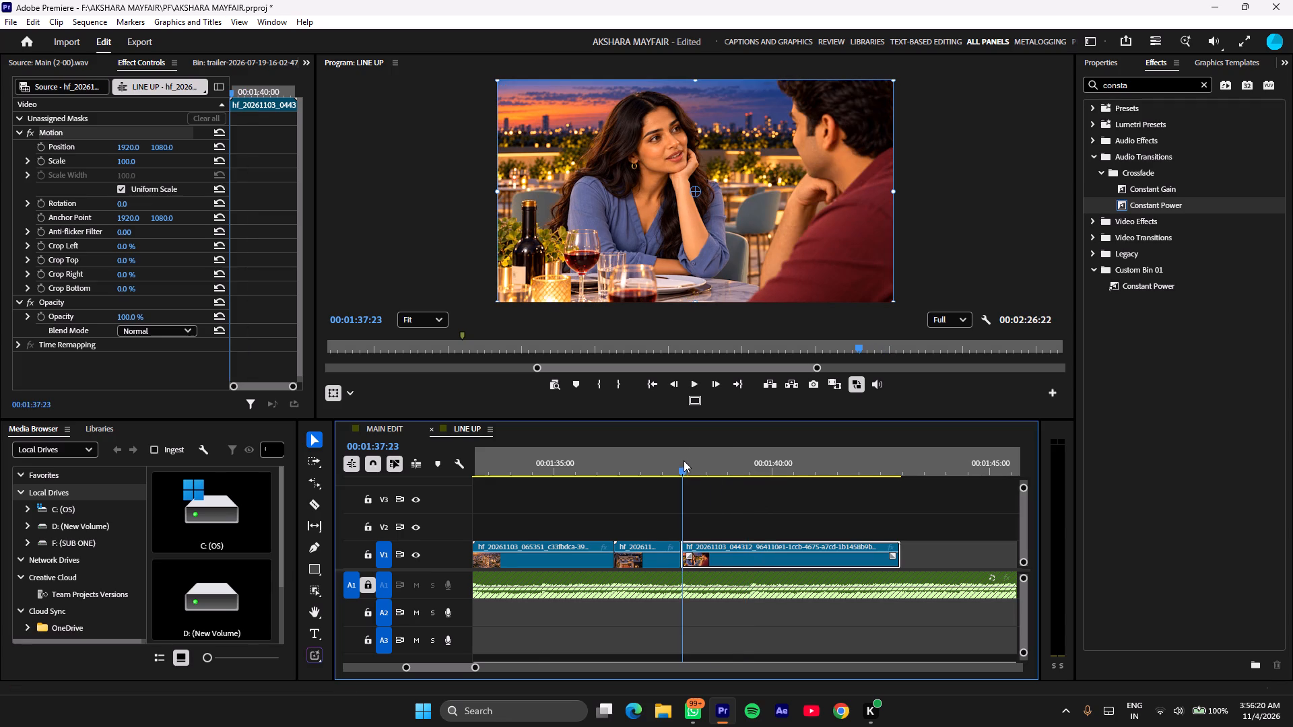
text(--)
drag(625, 457, 587, 458)
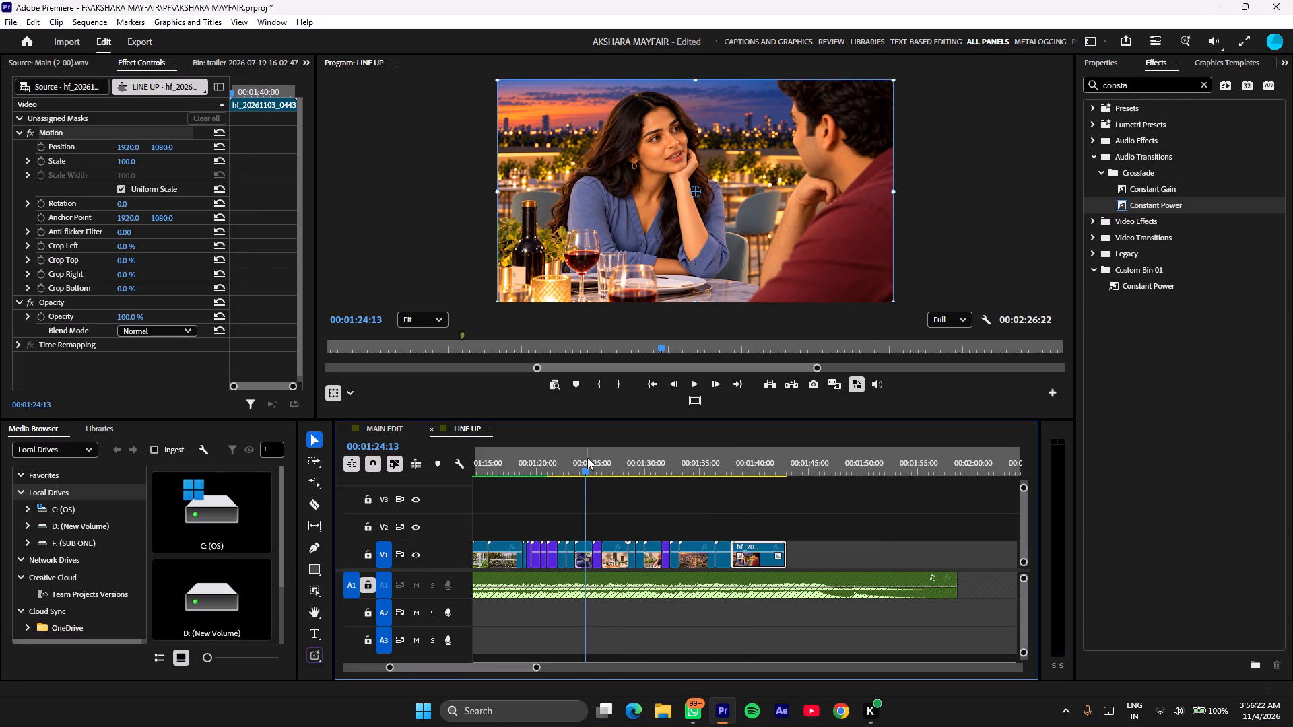
drag(592, 456, 634, 453)
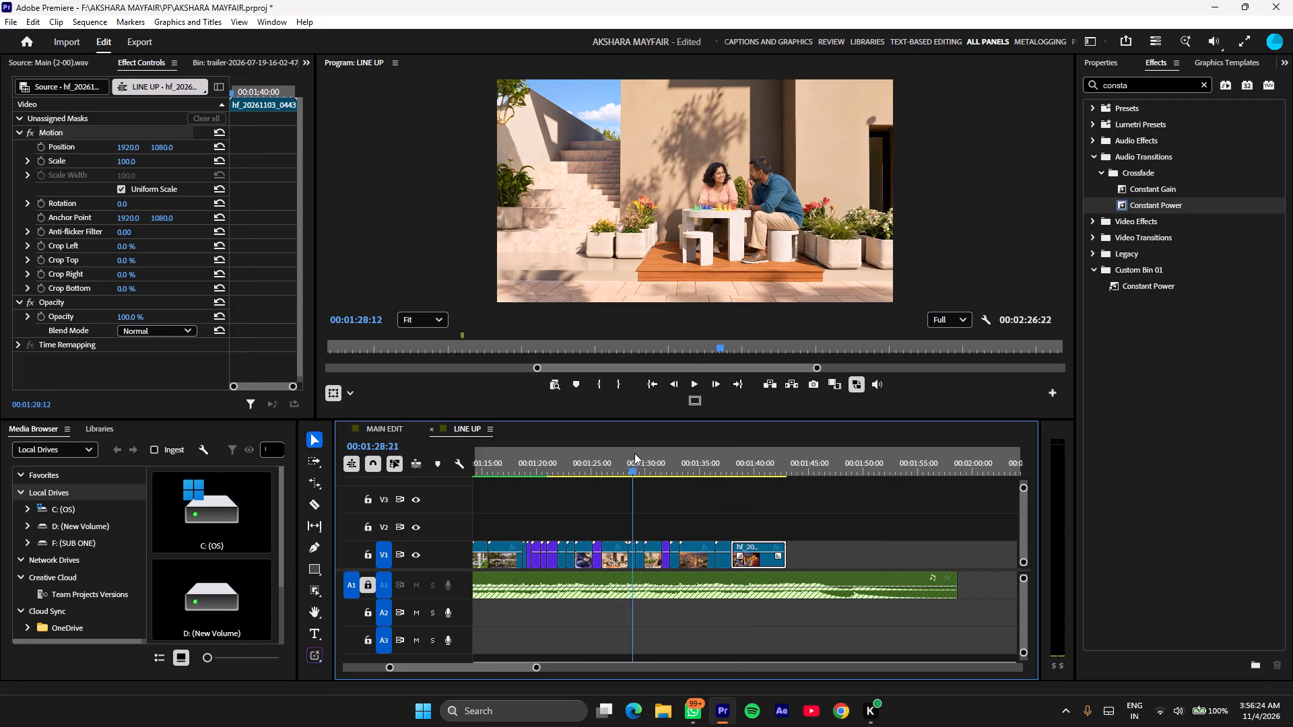
drag(634, 453, 673, 454)
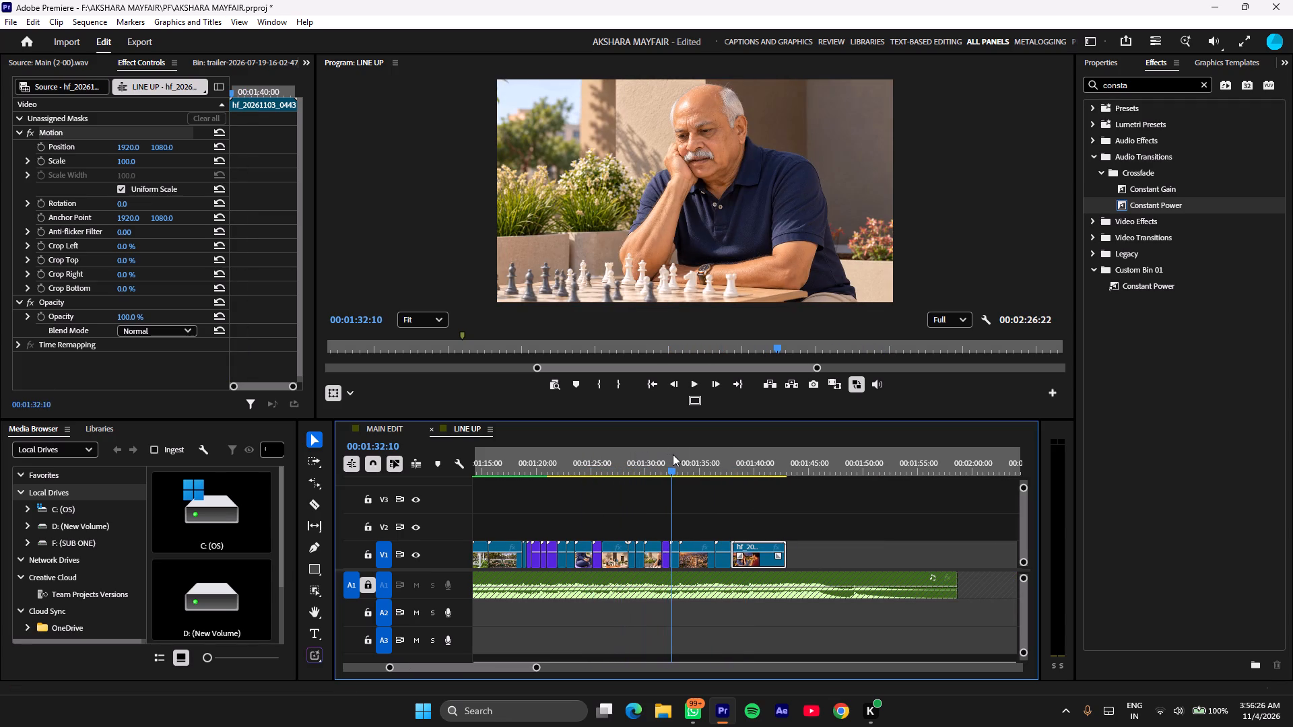
drag(673, 454, 712, 455)
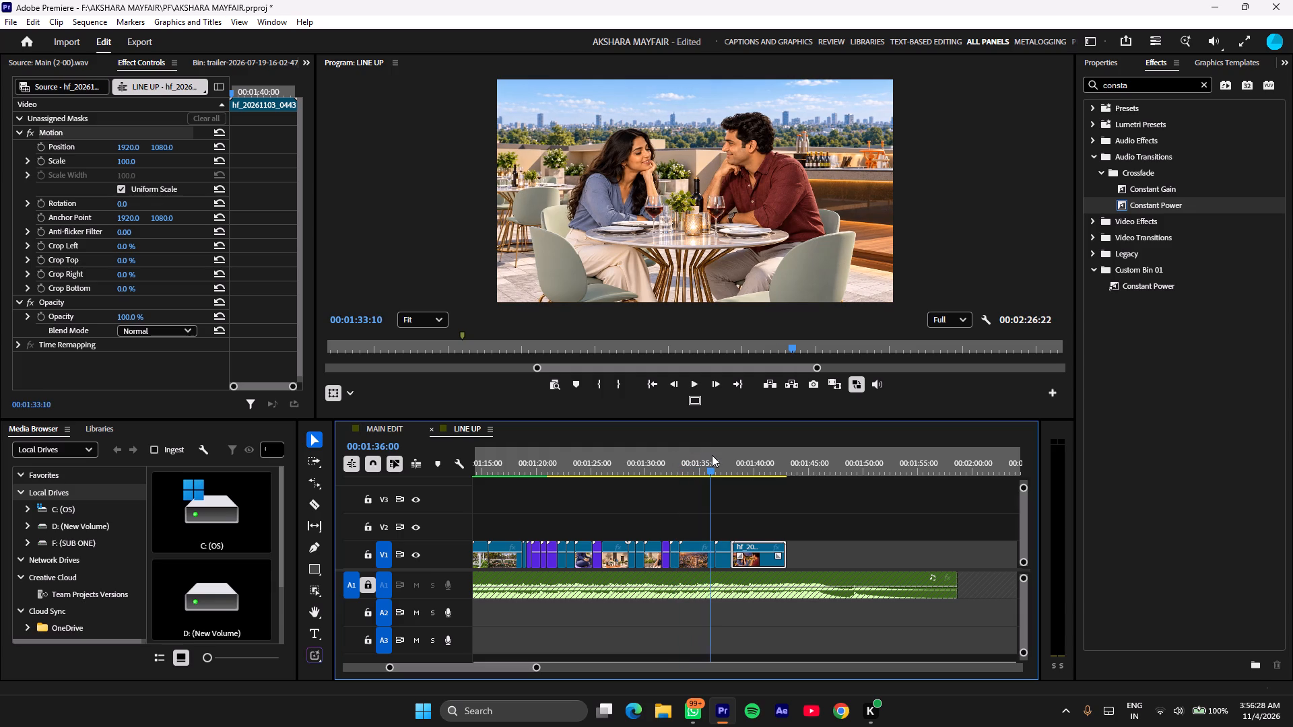
drag(712, 455, 714, 455)
Play from about 00:01:36, split the woman's evening dining clip at 00:01:39:14 and delete its remainder.
key(space)
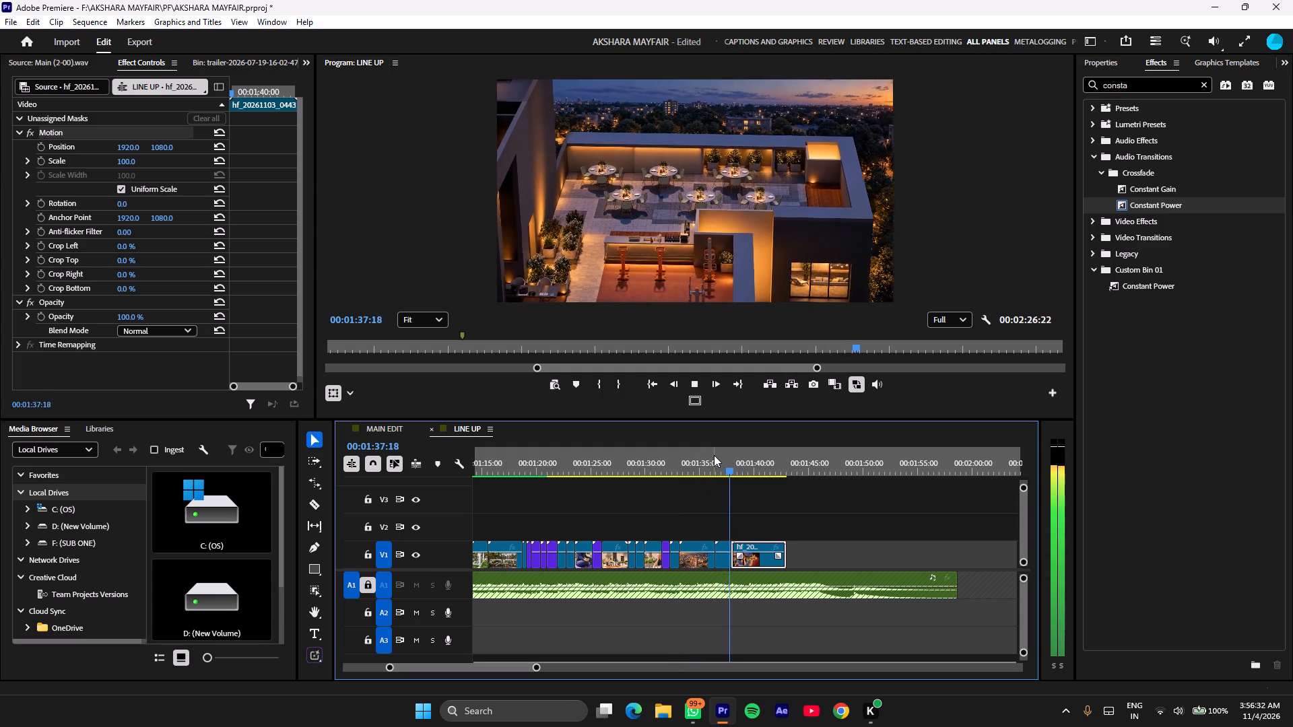
click(714, 455)
key(space)
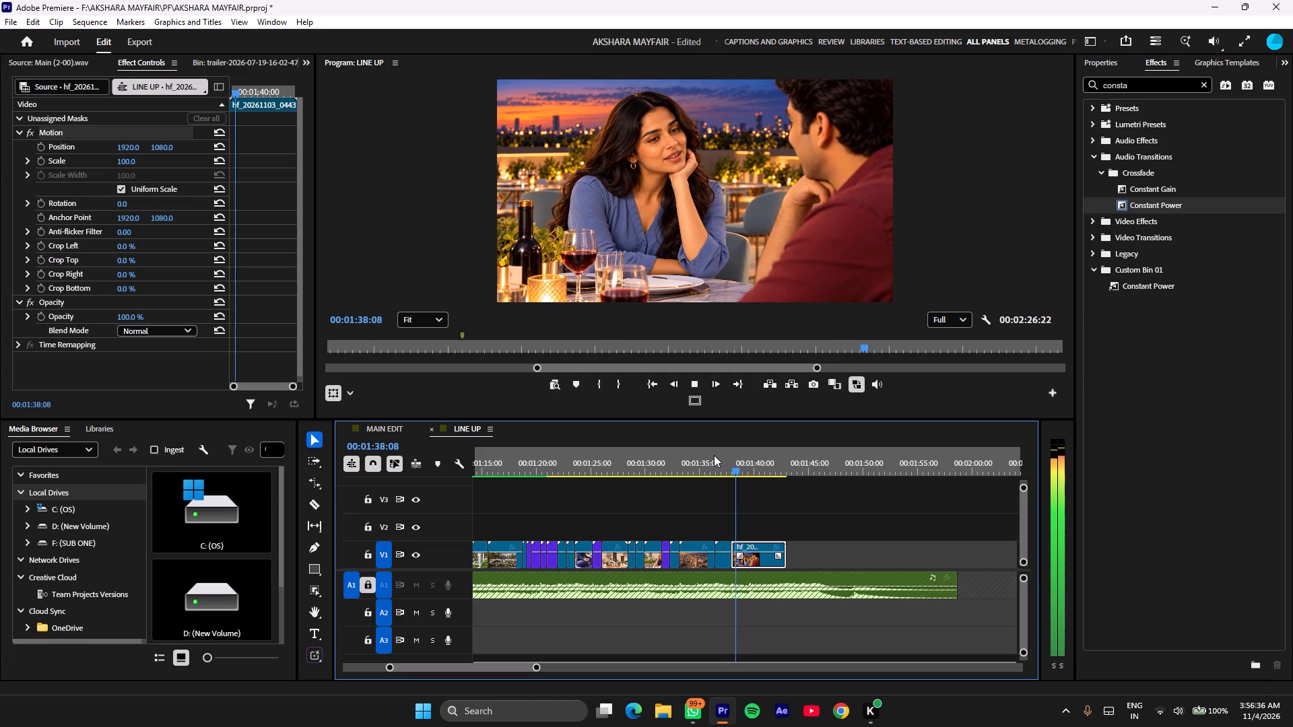
key(space)
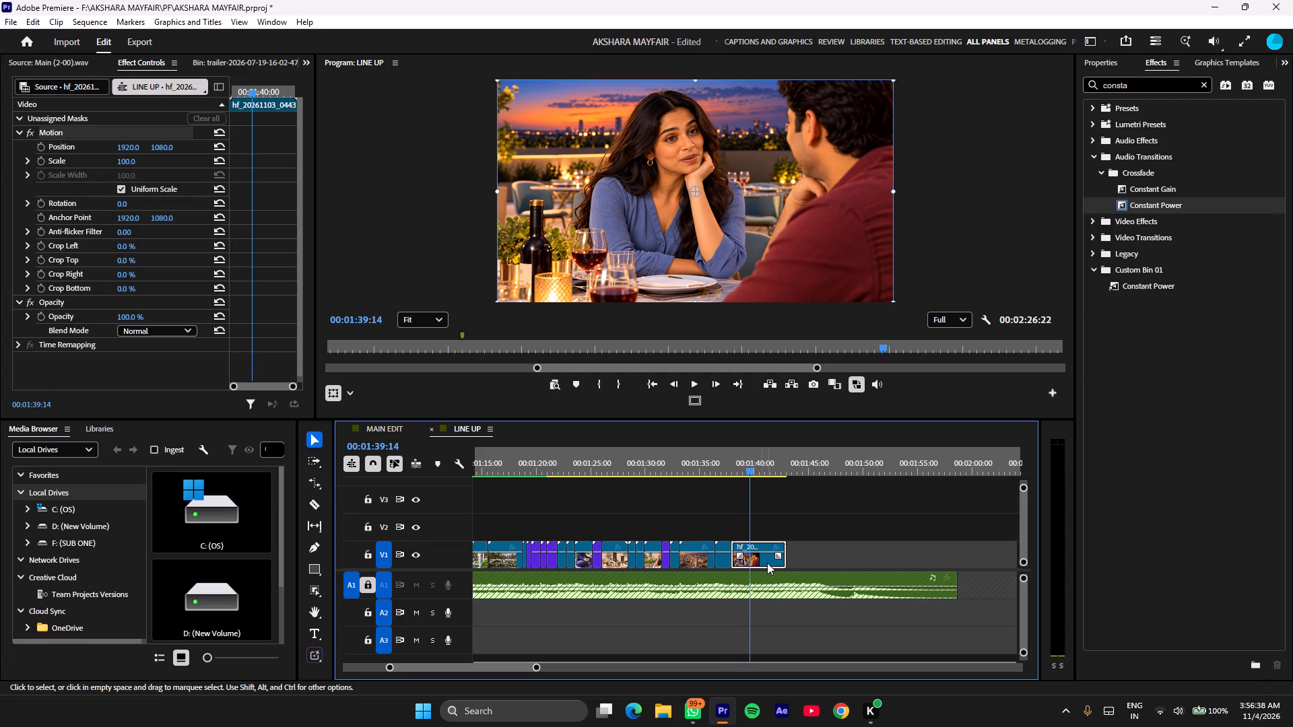
click(767, 563)
key(ctrl+k)
ctrl+click(767, 563)
click(767, 561)
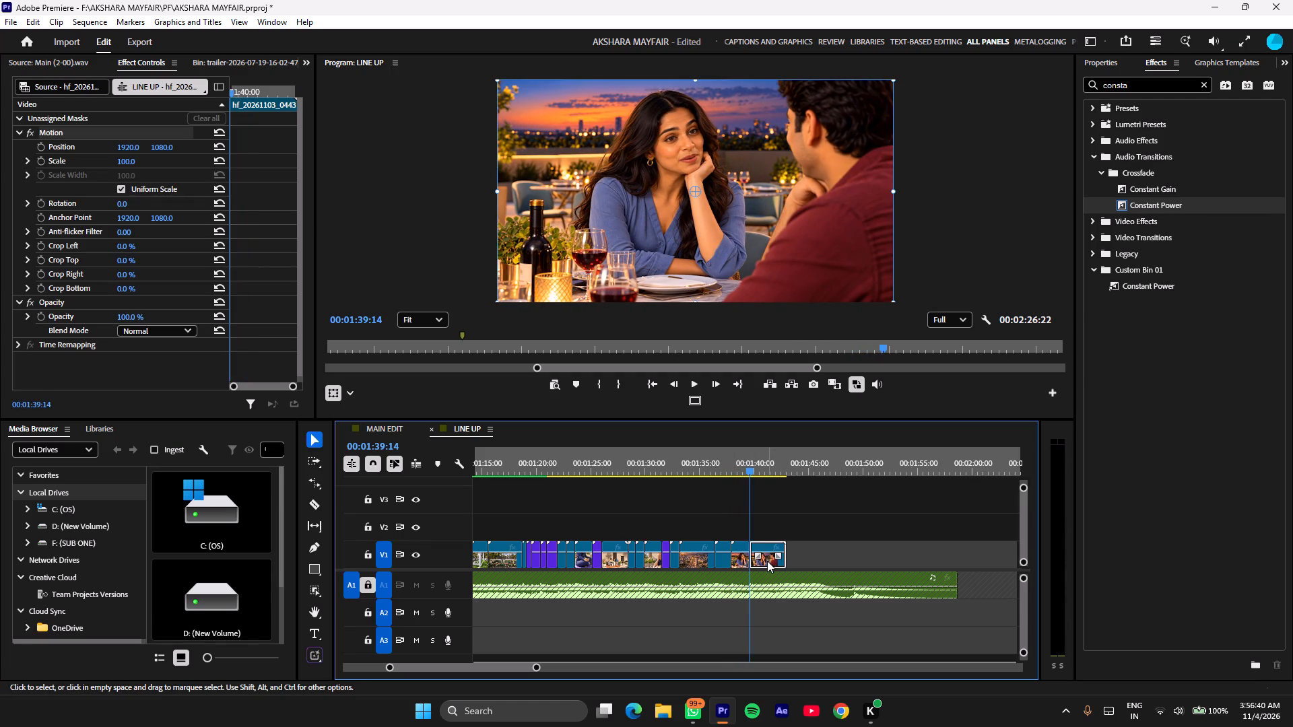
key(BackSpace)
Move the evening dining clip facing the man to 00:01:39:14, directly after the woman's clip.
key(minus)
key(minus)
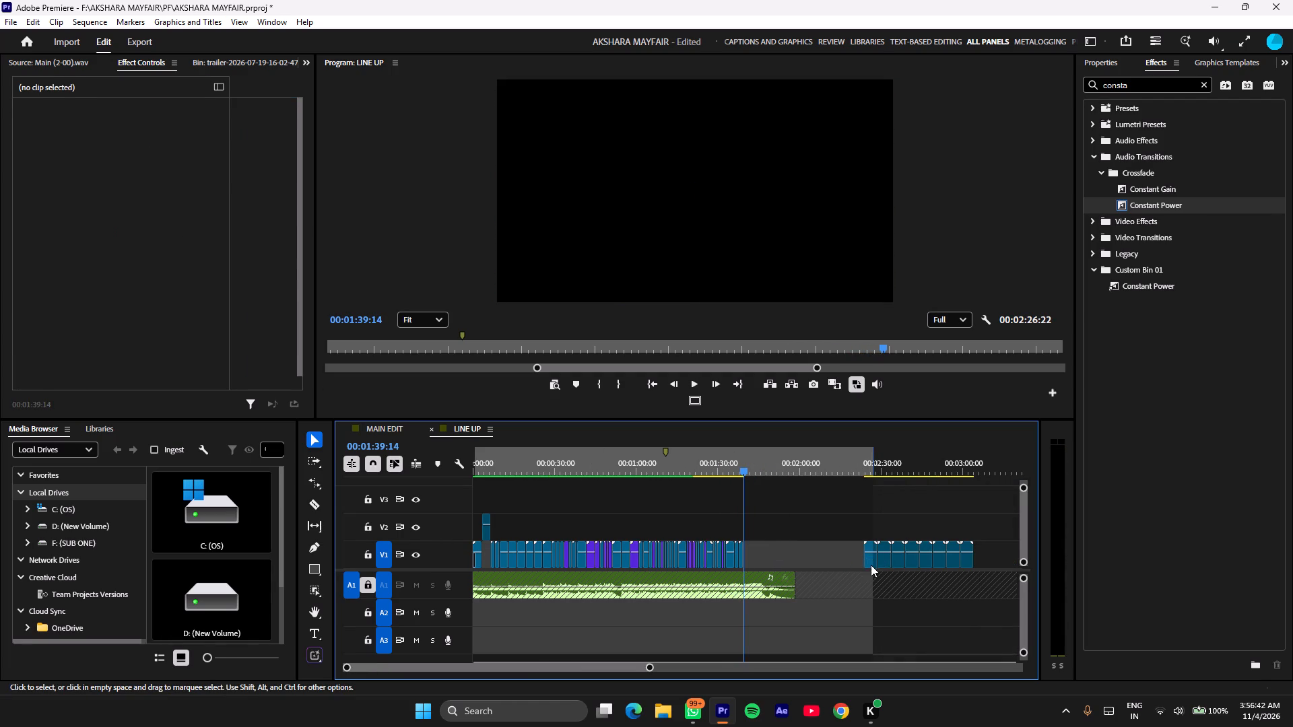
drag(871, 564, 750, 562)
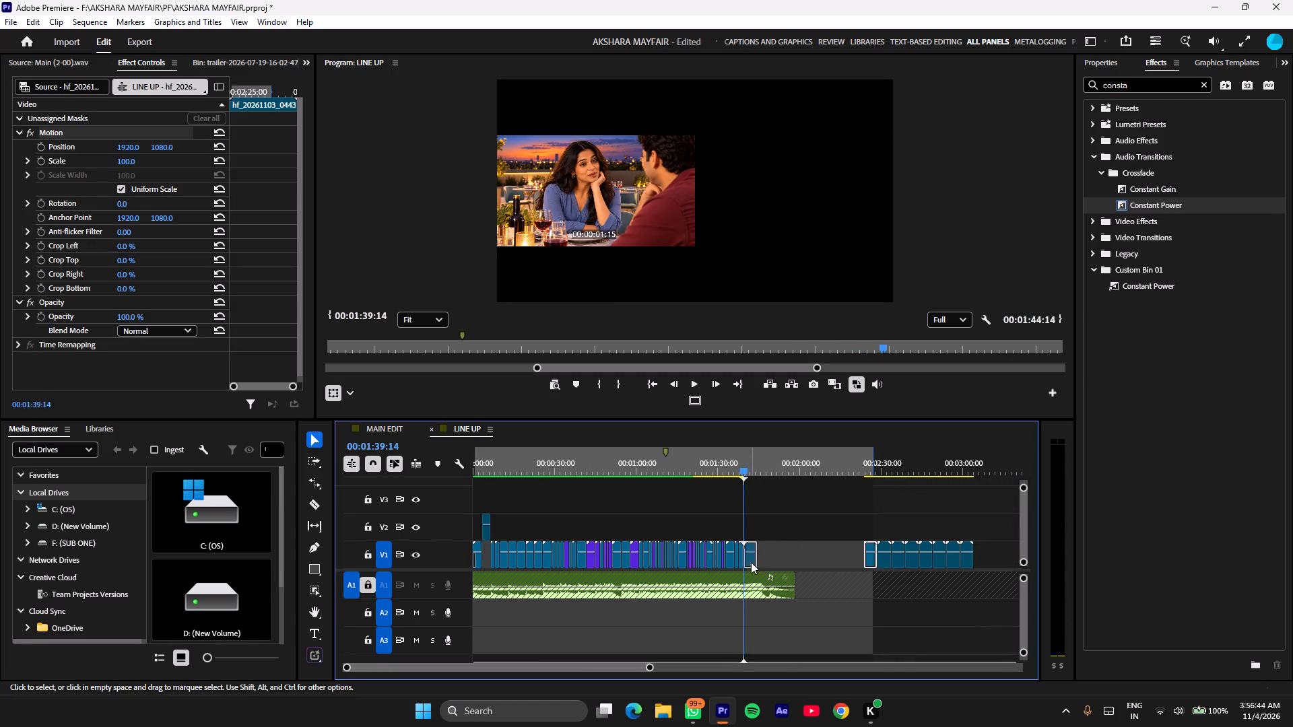
key(equal)
key(equal)
key(equal)
key(equal)
Play the newly placed evening dining clip, and replay from the start of the dusk rooftop clip to check the timing.
key(space)
scroll(807, 518, down, 3)
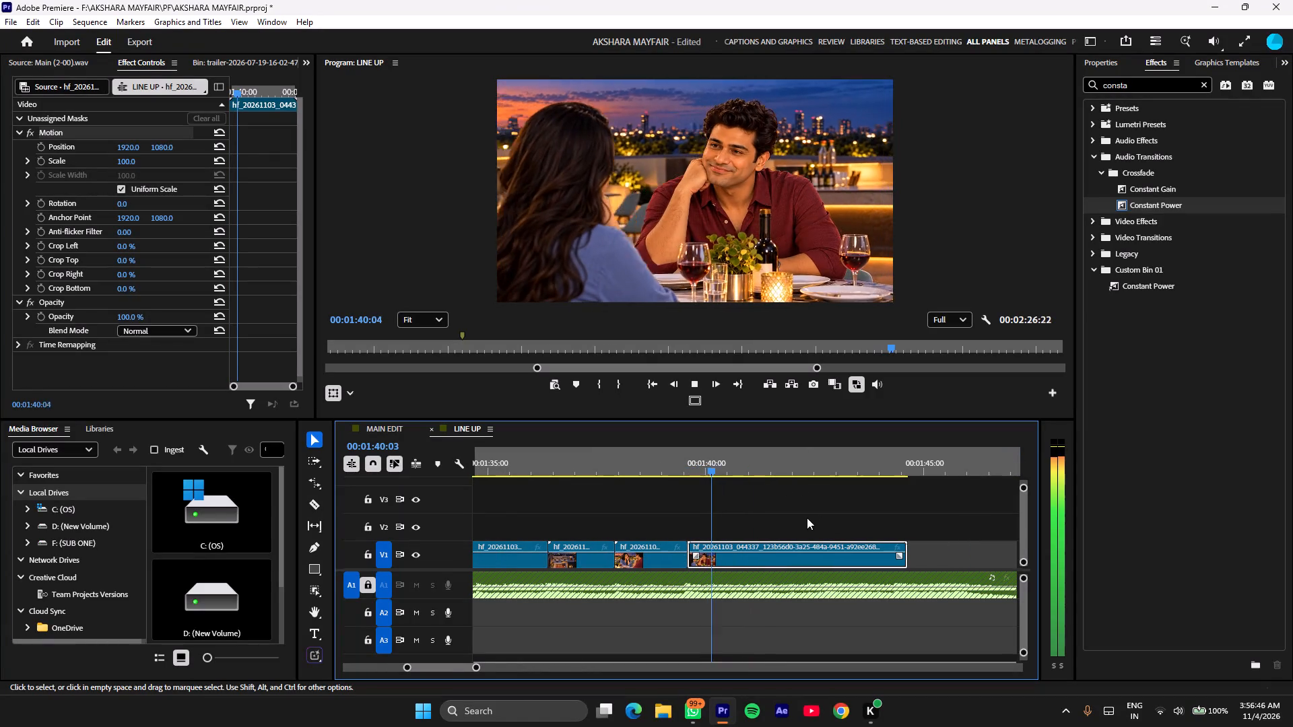
drag(597, 468, 557, 476)
key(space)
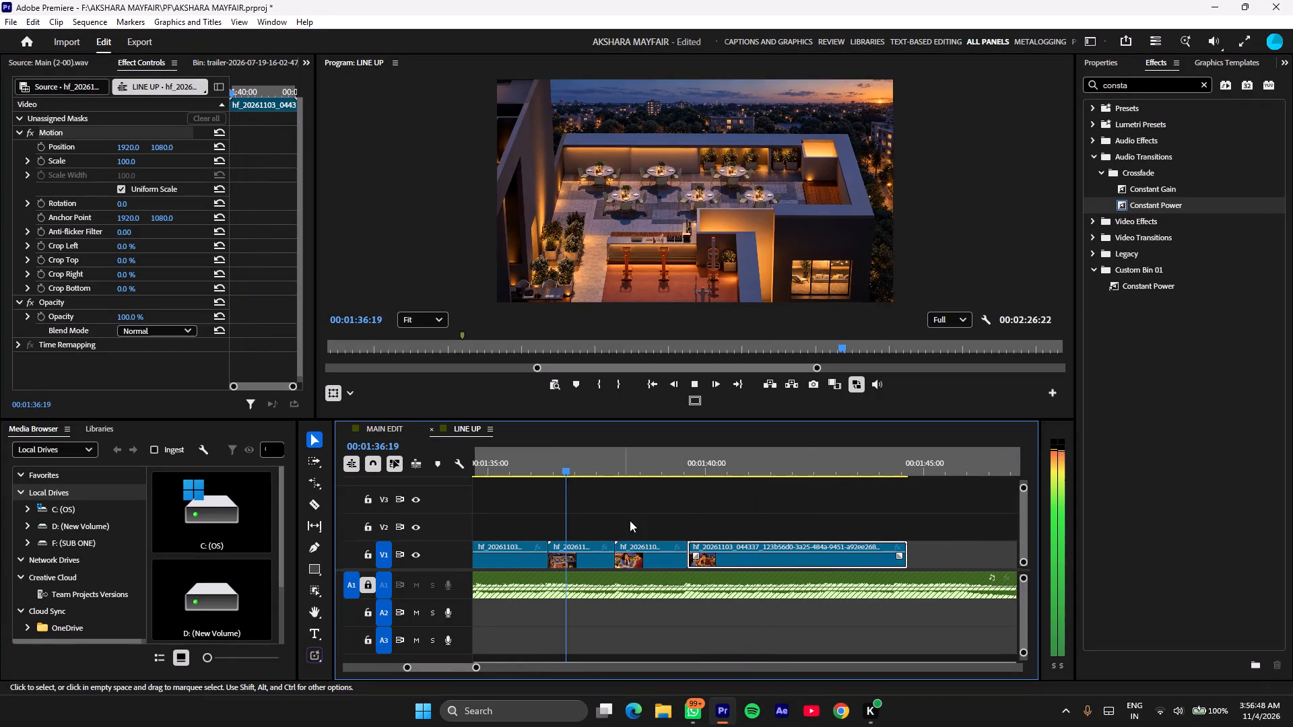
key(space)
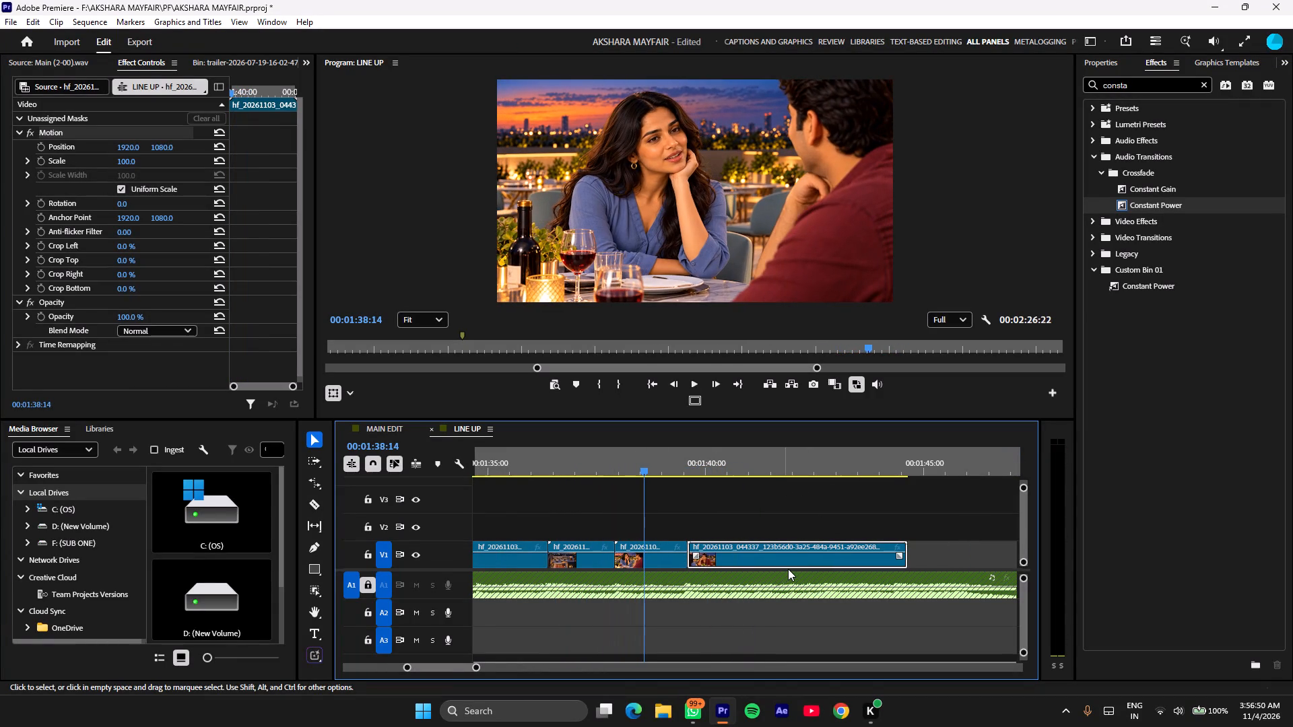
Move the evening dining clip facing the man earlier to 00:01:38:14, over the tail of the woman's dining clip.
drag(788, 569, 745, 565)
drag(753, 559, 715, 561)
Play across the cut to the man's dining clip, split that clip at 00:01:39:13 and delete its remainder.
drag(628, 457, 591, 465)
key(space)
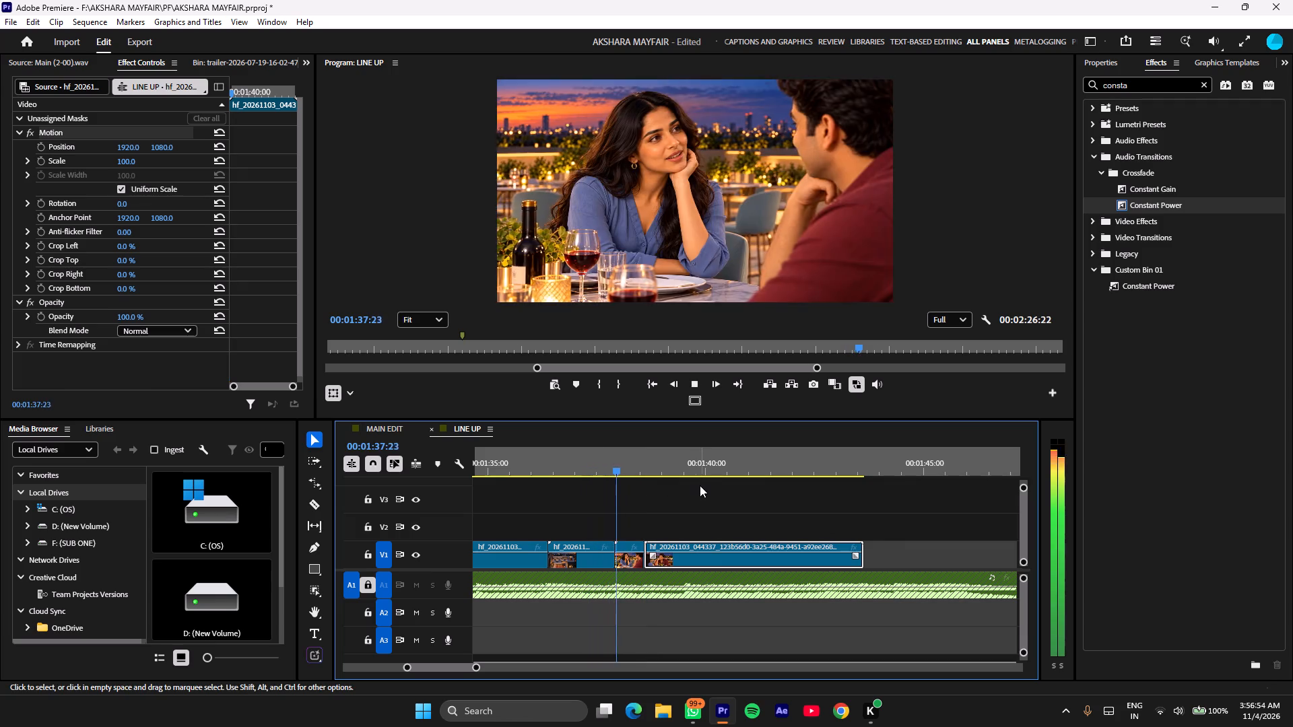
key(space)
key(space)
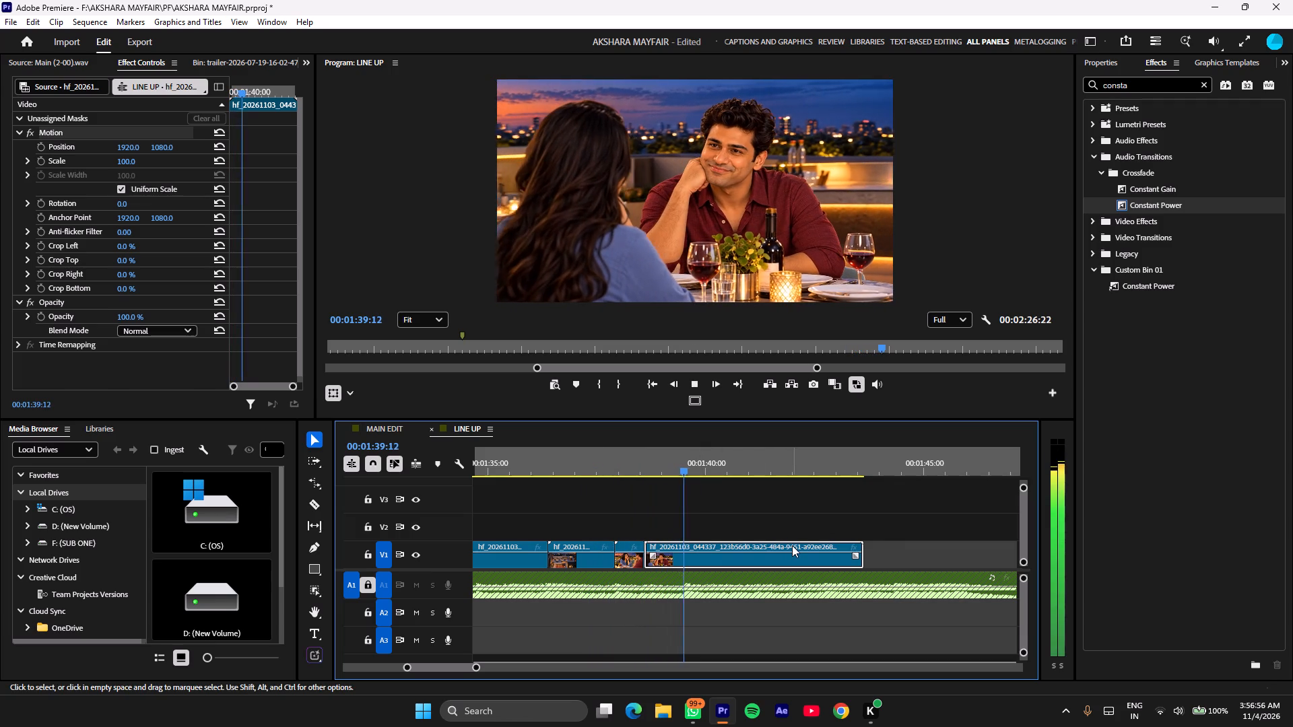
key(space)
click(792, 545)
key(ctrl+k)
ctrl+click(792, 545)
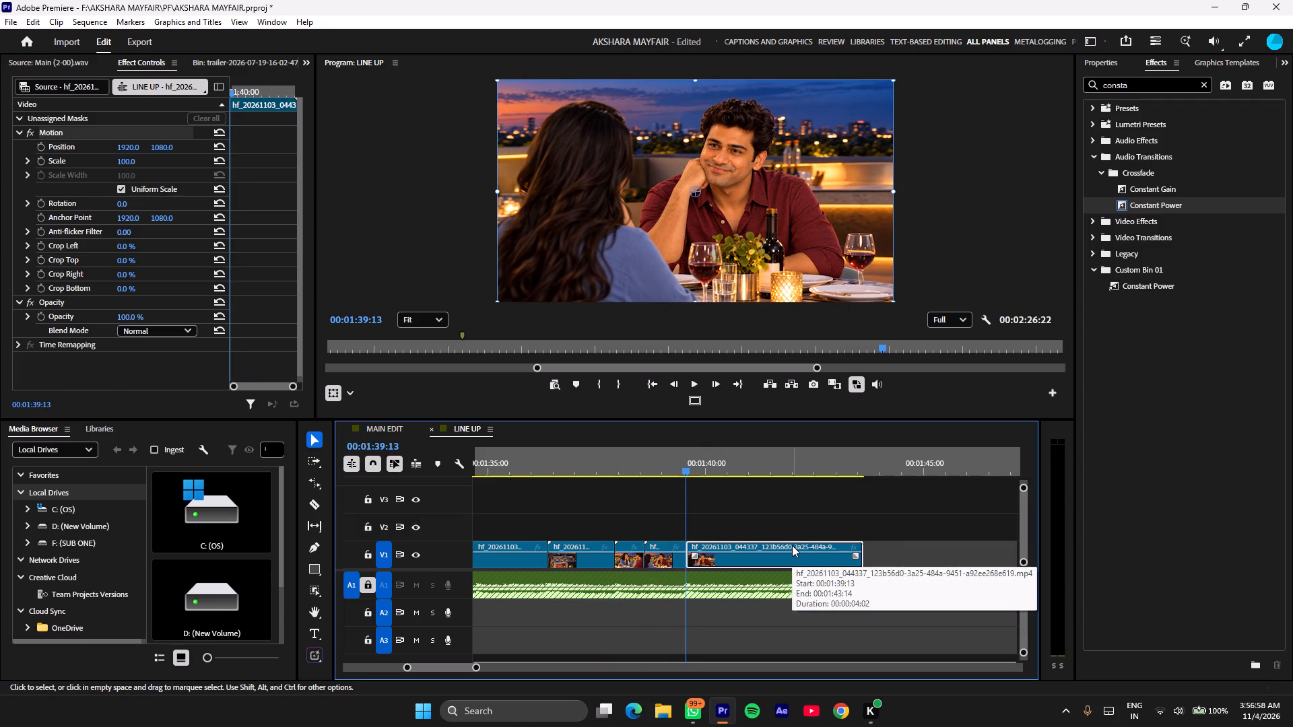
key(BackSpace)
Move the dusk apartment tower clip from the unused clips to 00:01:39:13, directly after the man's dining clip.
key(minus)
key(minus)
scroll(837, 547, down, 6)
key(minus)
key(minus)
key(equal)
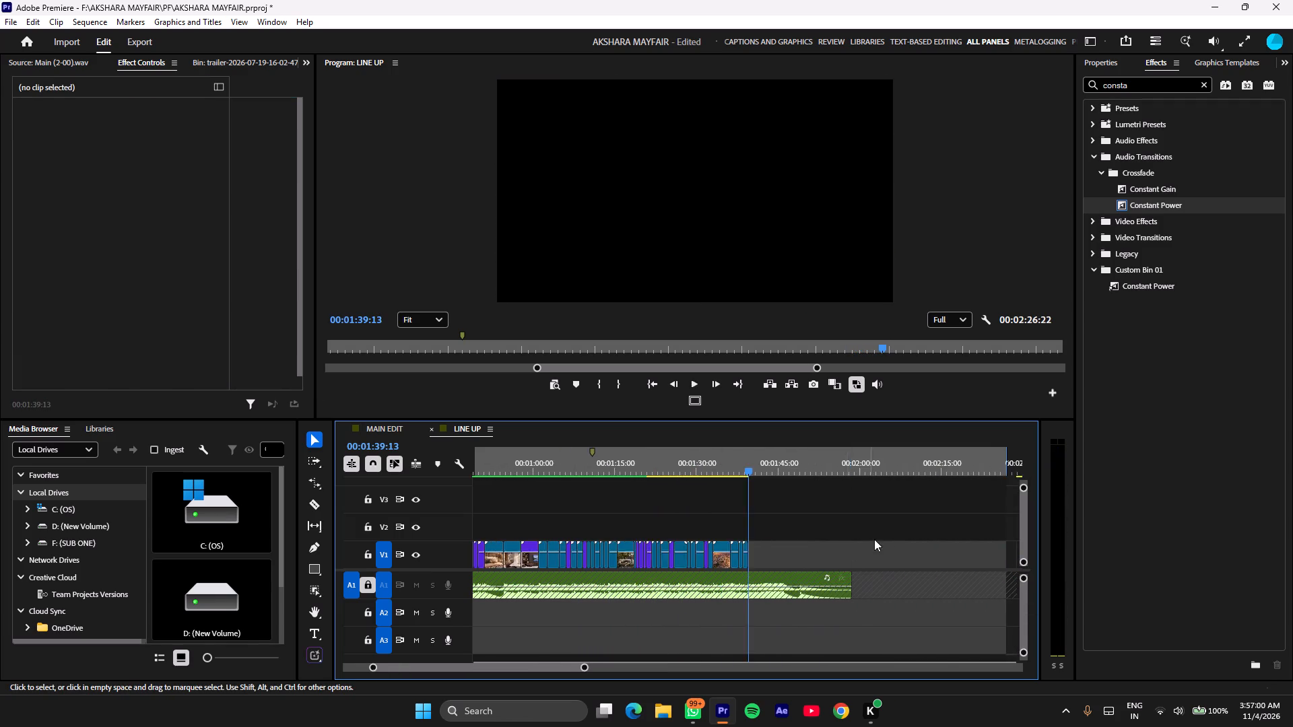
scroll(886, 539, up, 6)
scroll(855, 545, down, 14)
key(minus)
key(equal)
scroll(857, 554, down, 9)
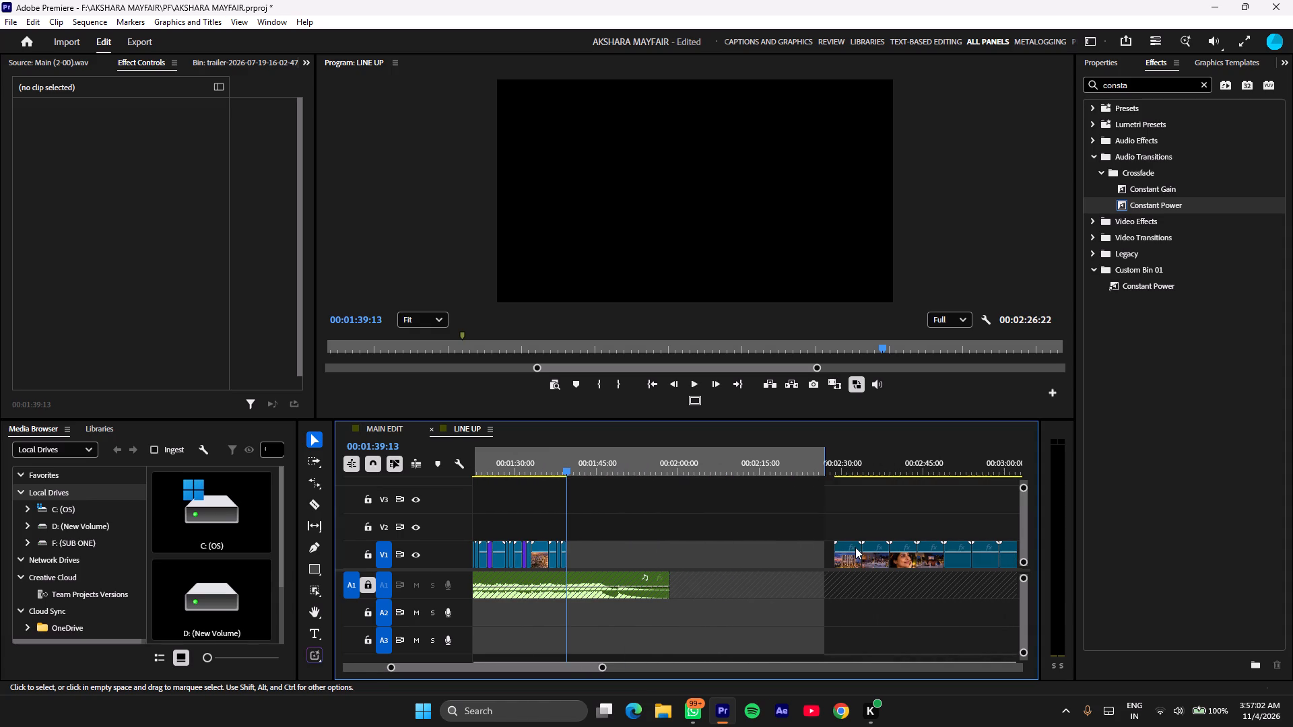
drag(847, 561, 608, 553)
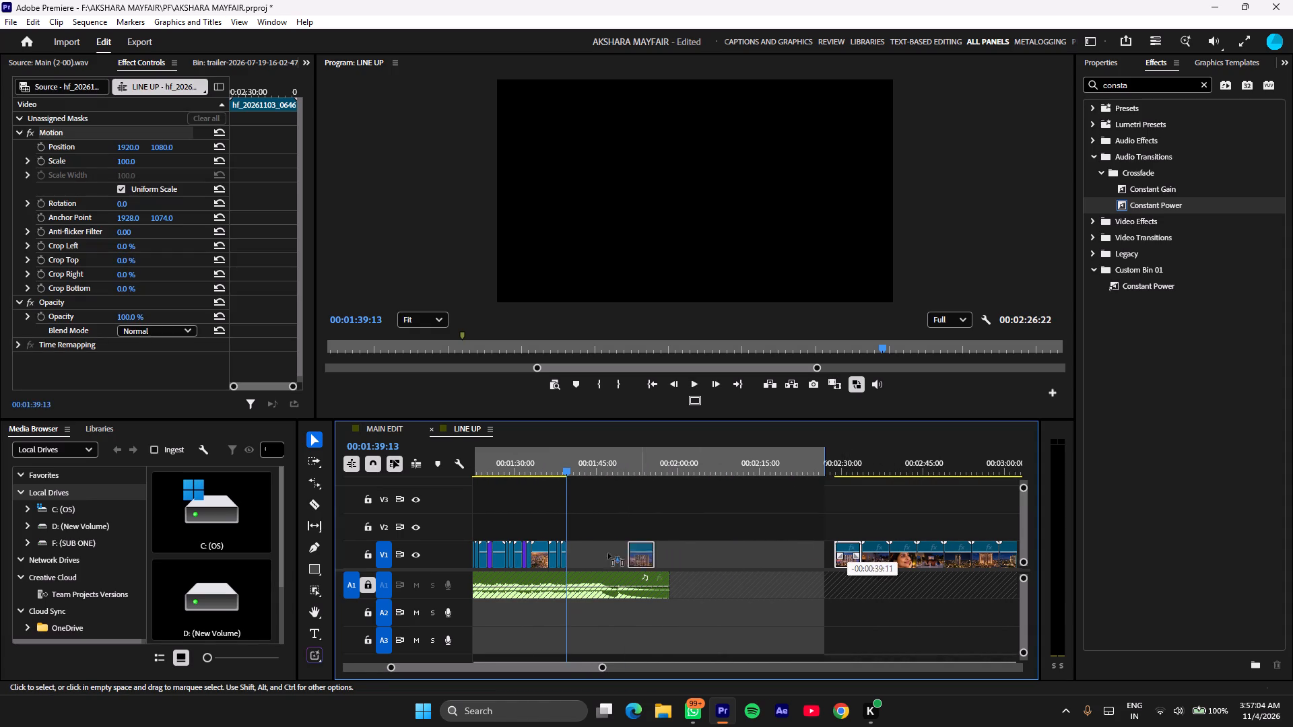
drag(608, 553, 583, 555)
Play through the dining clips into the tower clip, split the tower clip at 00:01:41:06 and delete its remainder.
key(equal)
key(equal)
key(equal)
drag(734, 473, 661, 477)
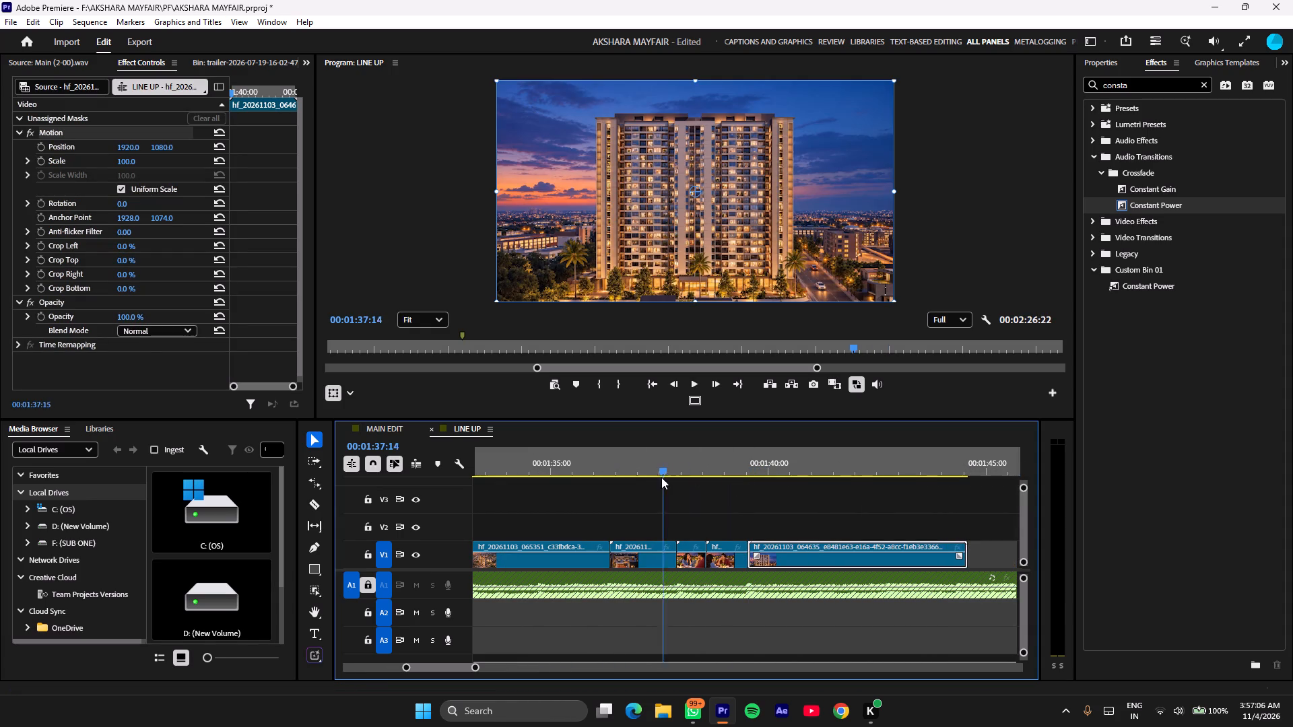
drag(661, 477, 661, 477)
key(space)
scroll(806, 483, down, 2)
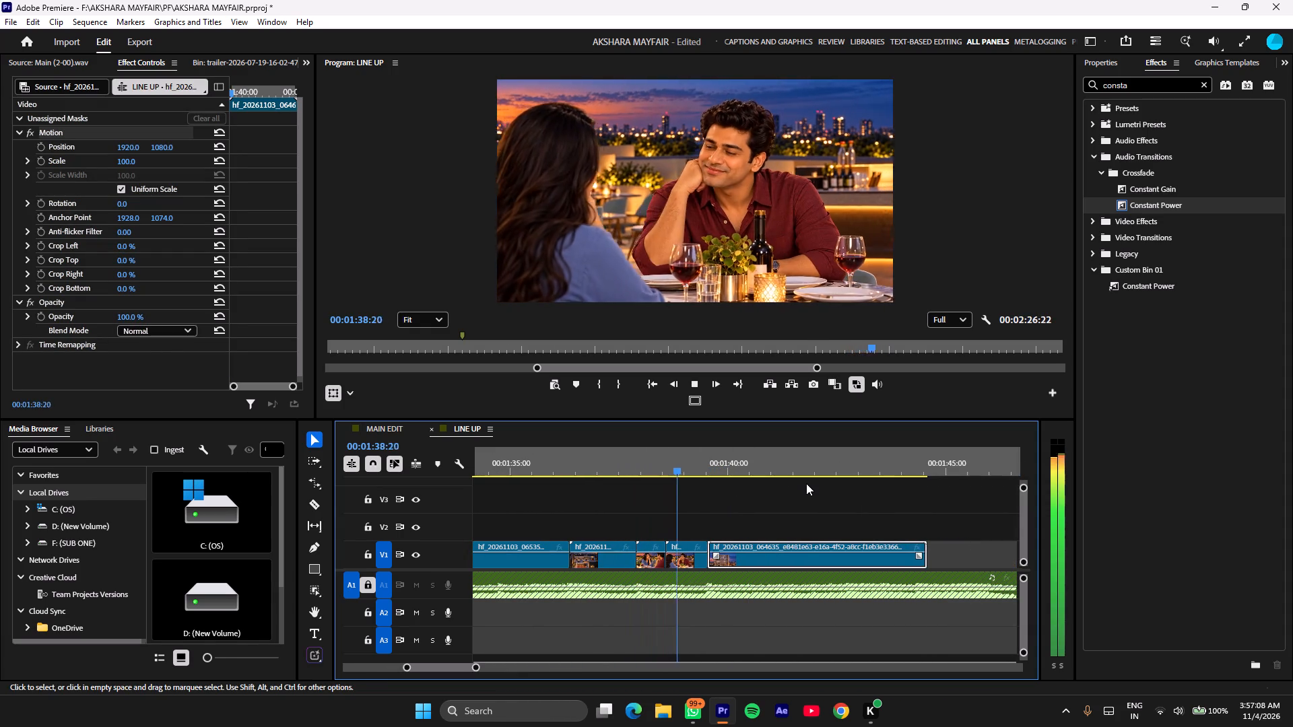
scroll(807, 483, down, 2)
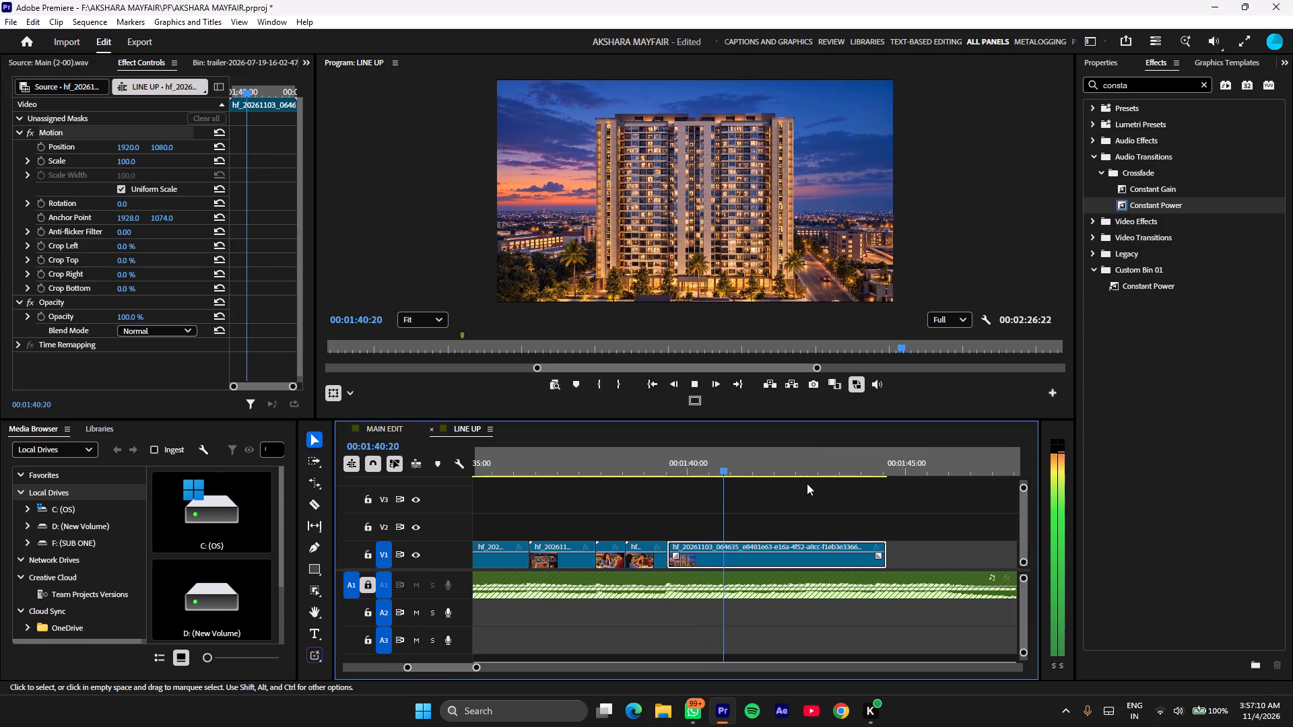
scroll(807, 483, down, 3)
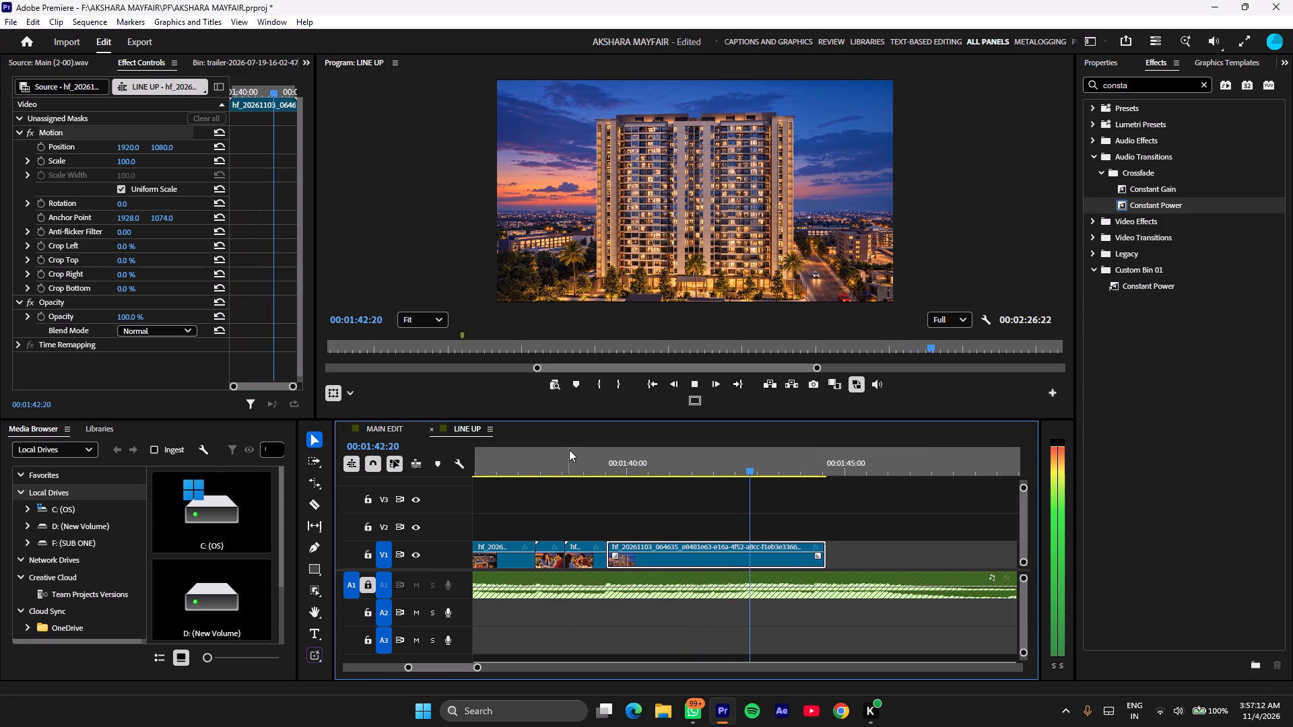
click(568, 450)
key(space)
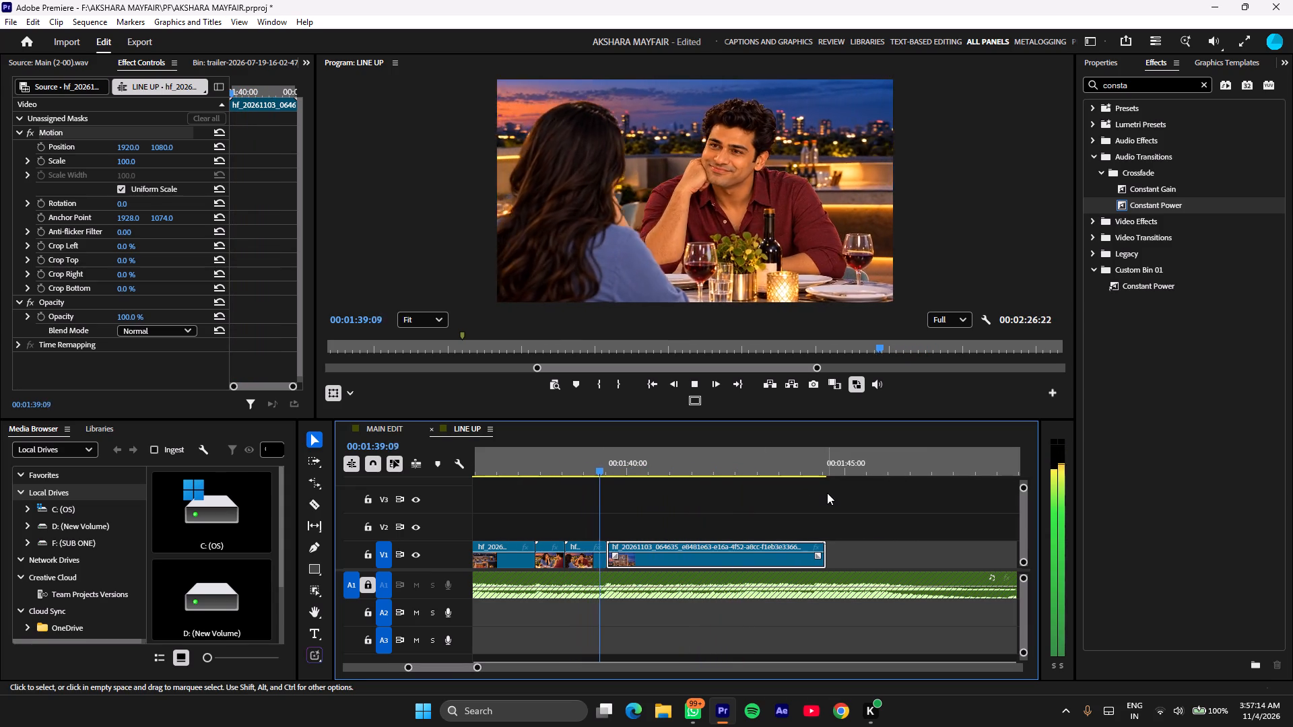
key(space)
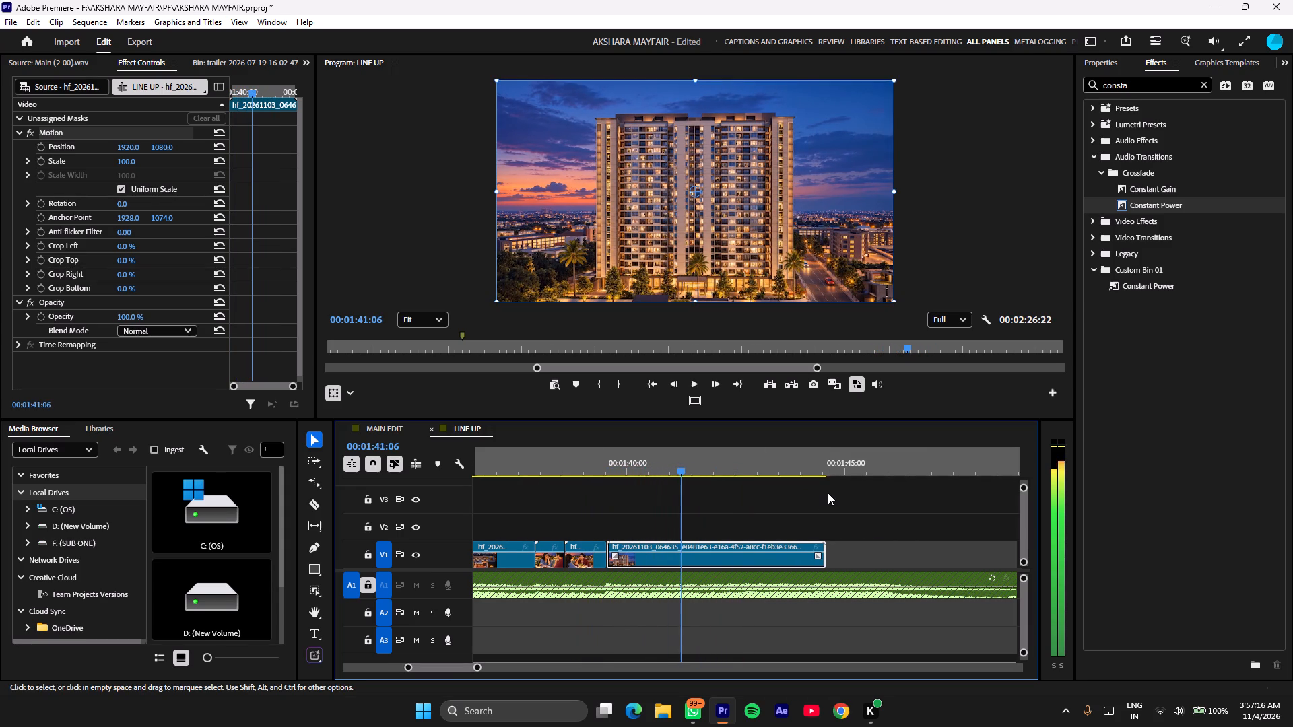
click(723, 547)
key(ctrl+k)
ctrl+click(723, 547)
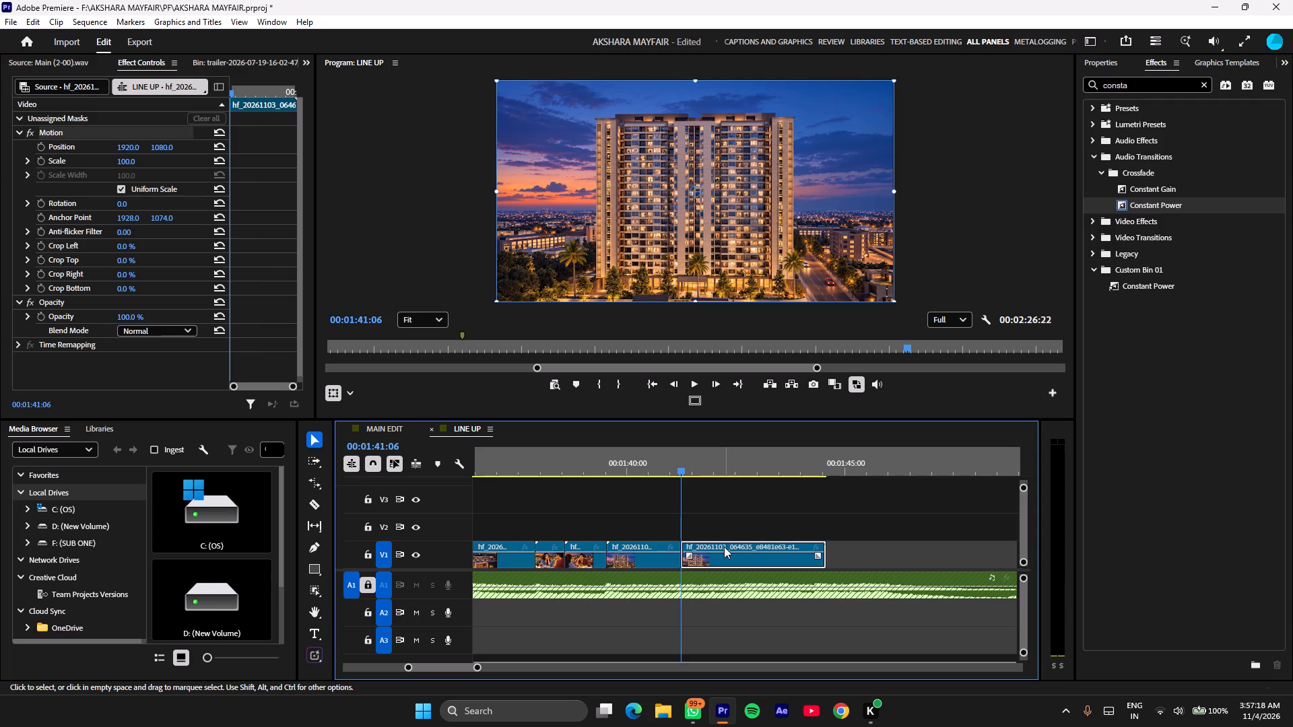
key(BackSpace)
Move the evening clip of four people seated on the steps to 00:01:41:06, directly after the tower clip.
key(minus)
key(minus)
key(minus)
key(minus)
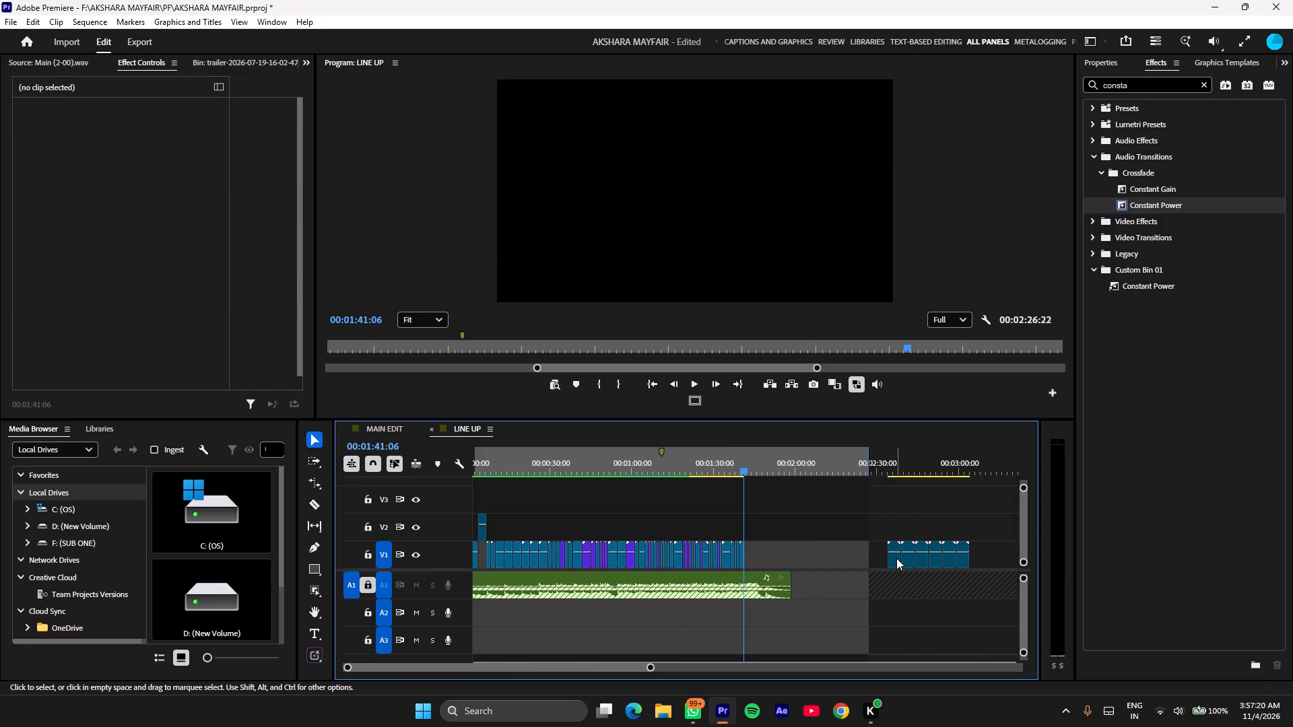
drag(894, 559, 756, 549)
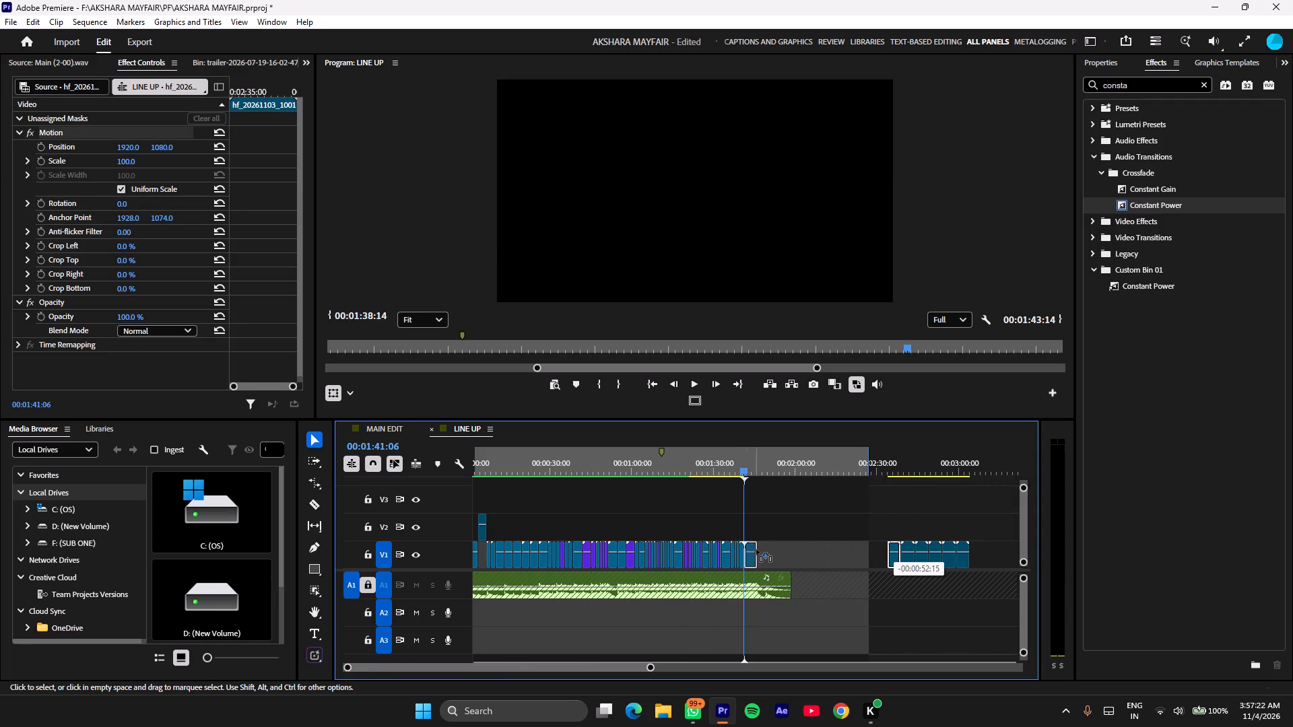
drag(756, 549, 757, 549)
Play from the tower clip into the seated group clip and replay it to judge the cut against the music.
key(equal)
key(equal)
key(equal)
key(equal)
drag(736, 489, 719, 493)
drag(731, 487, 729, 487)
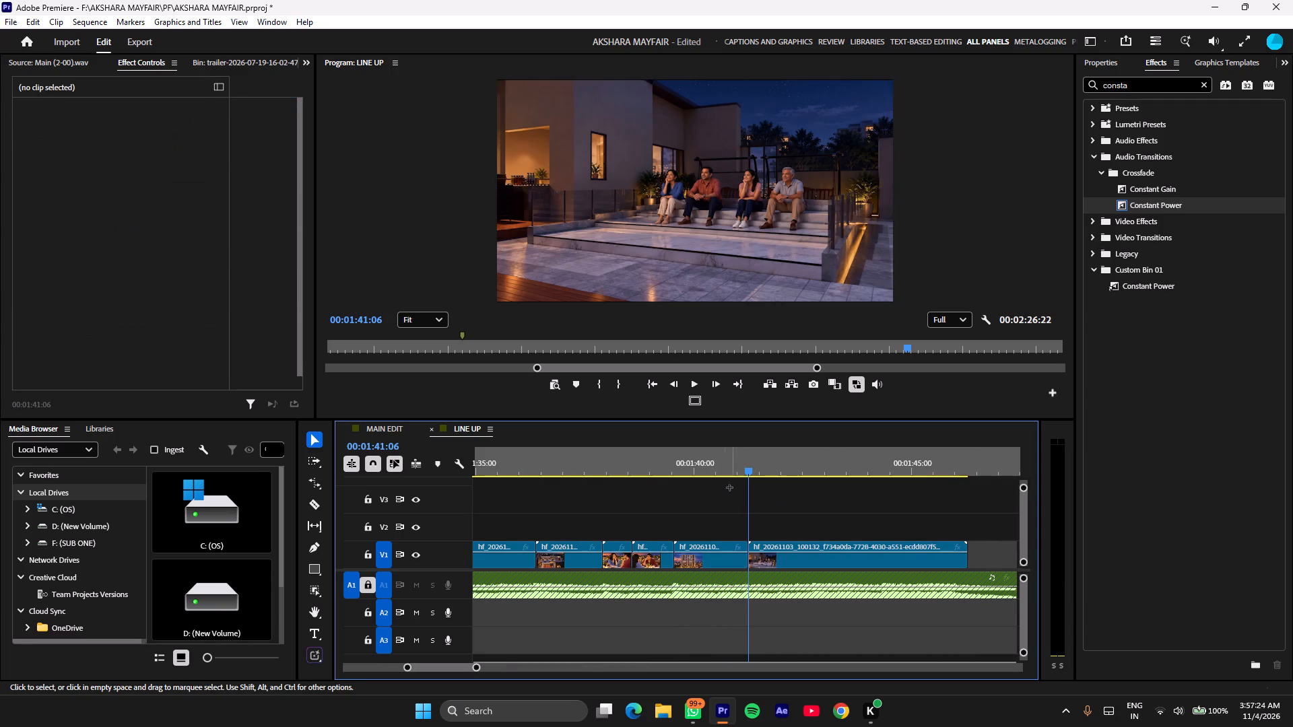
drag(729, 487, 723, 487)
click(721, 472)
key(space)
scroll(804, 483, down, 4)
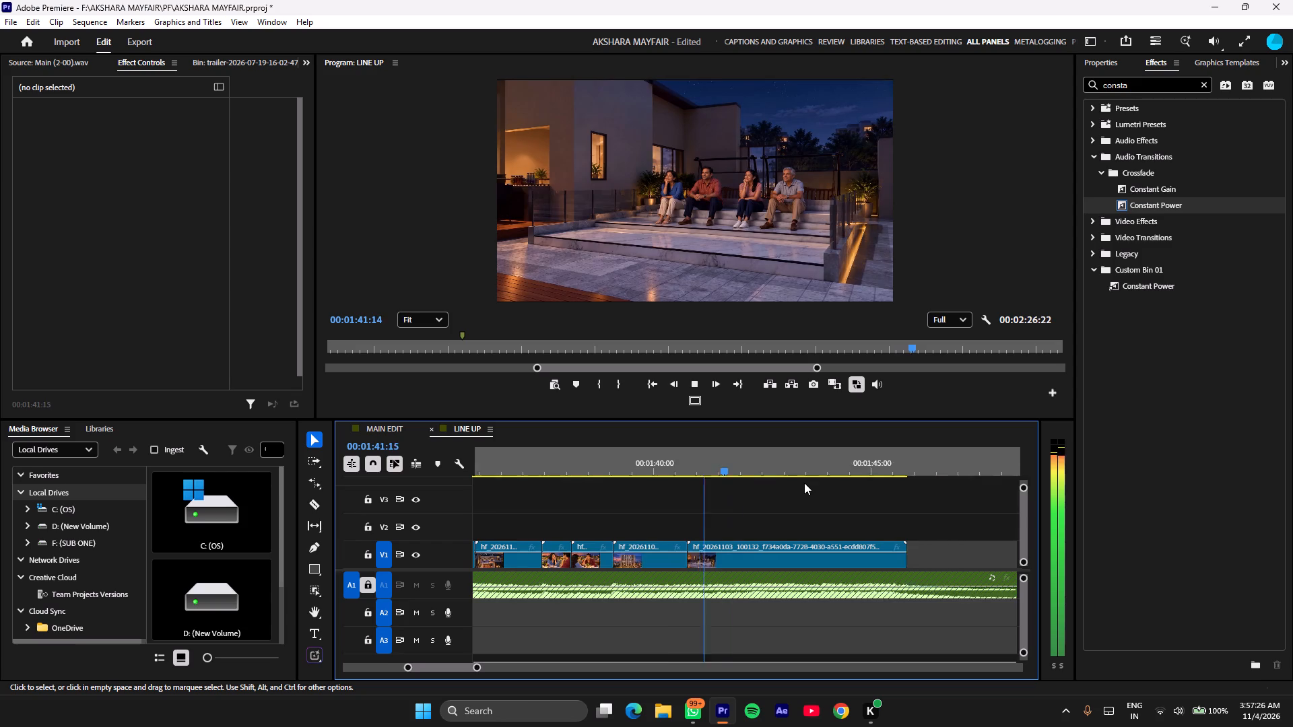
scroll(804, 483, down, 2)
drag(665, 460, 580, 471)
key(space)
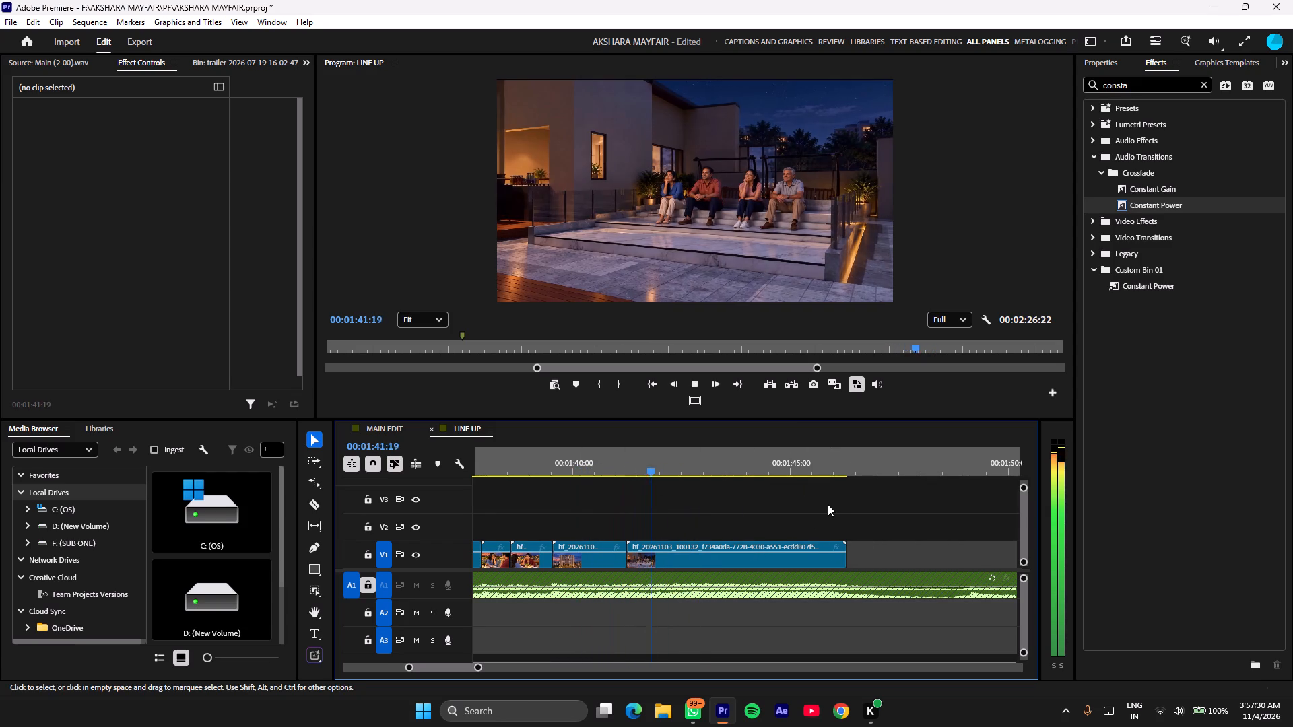
key(space)
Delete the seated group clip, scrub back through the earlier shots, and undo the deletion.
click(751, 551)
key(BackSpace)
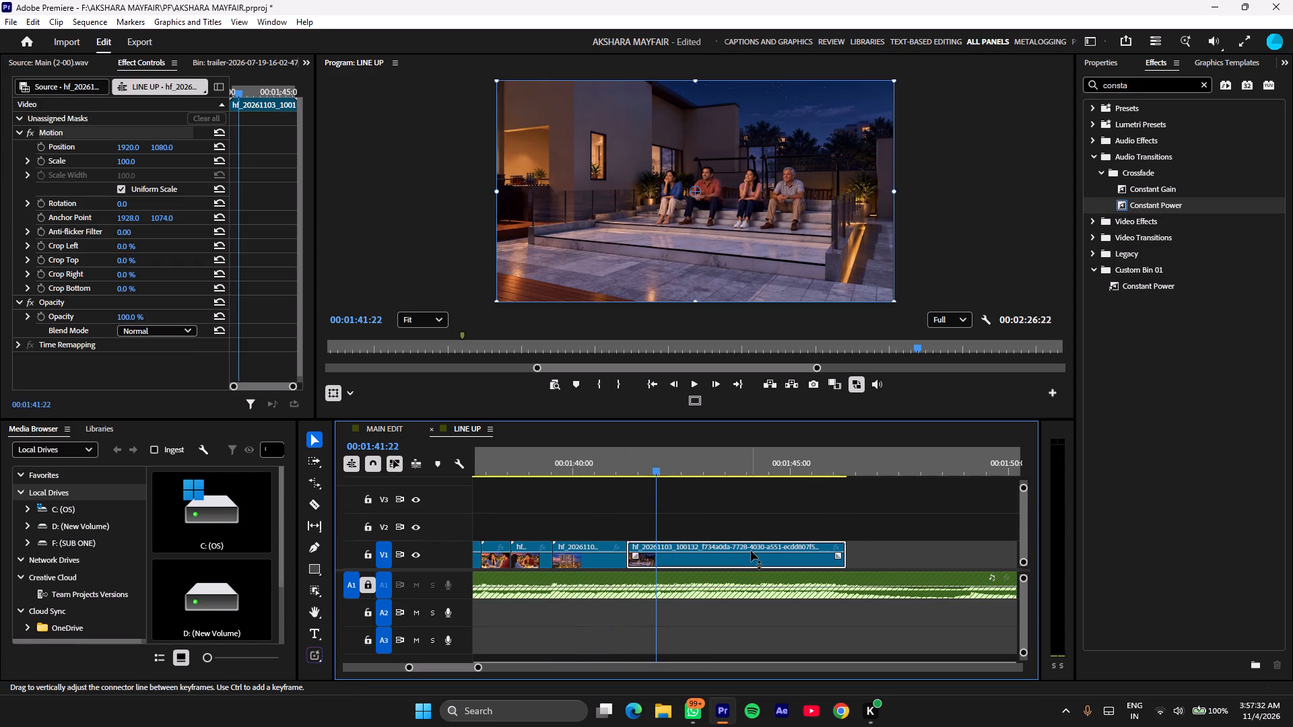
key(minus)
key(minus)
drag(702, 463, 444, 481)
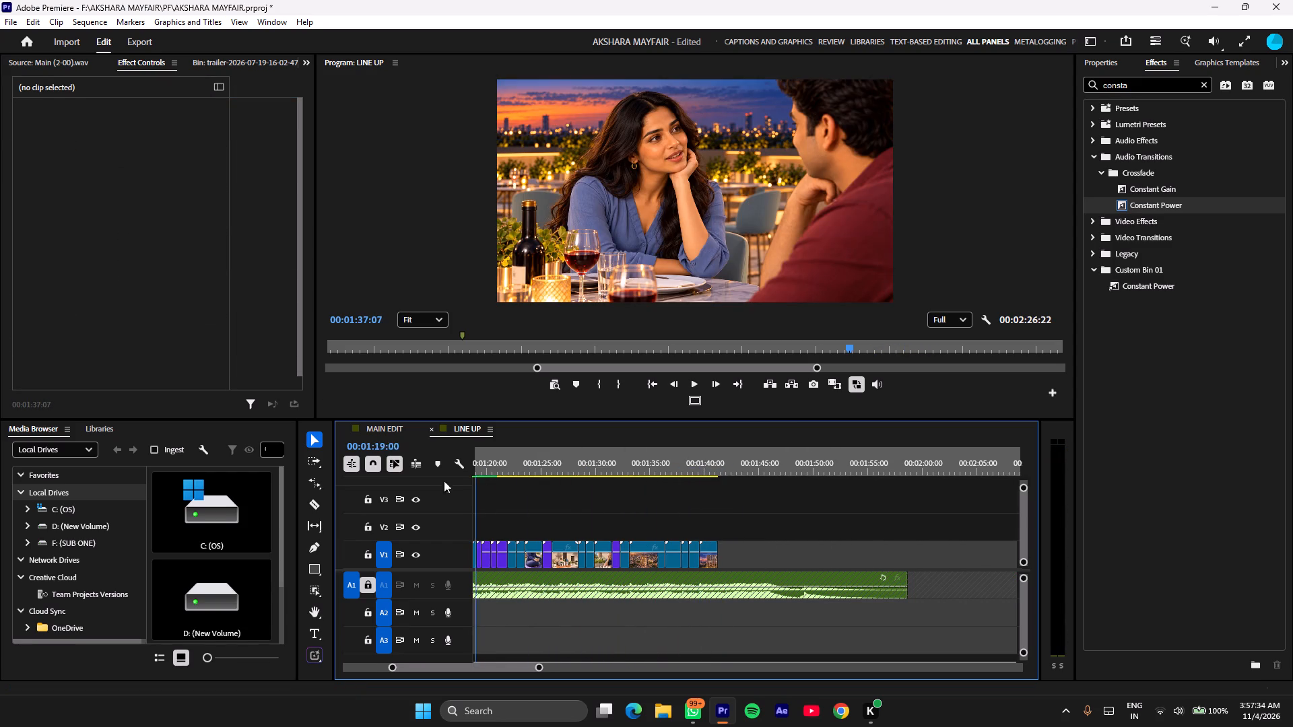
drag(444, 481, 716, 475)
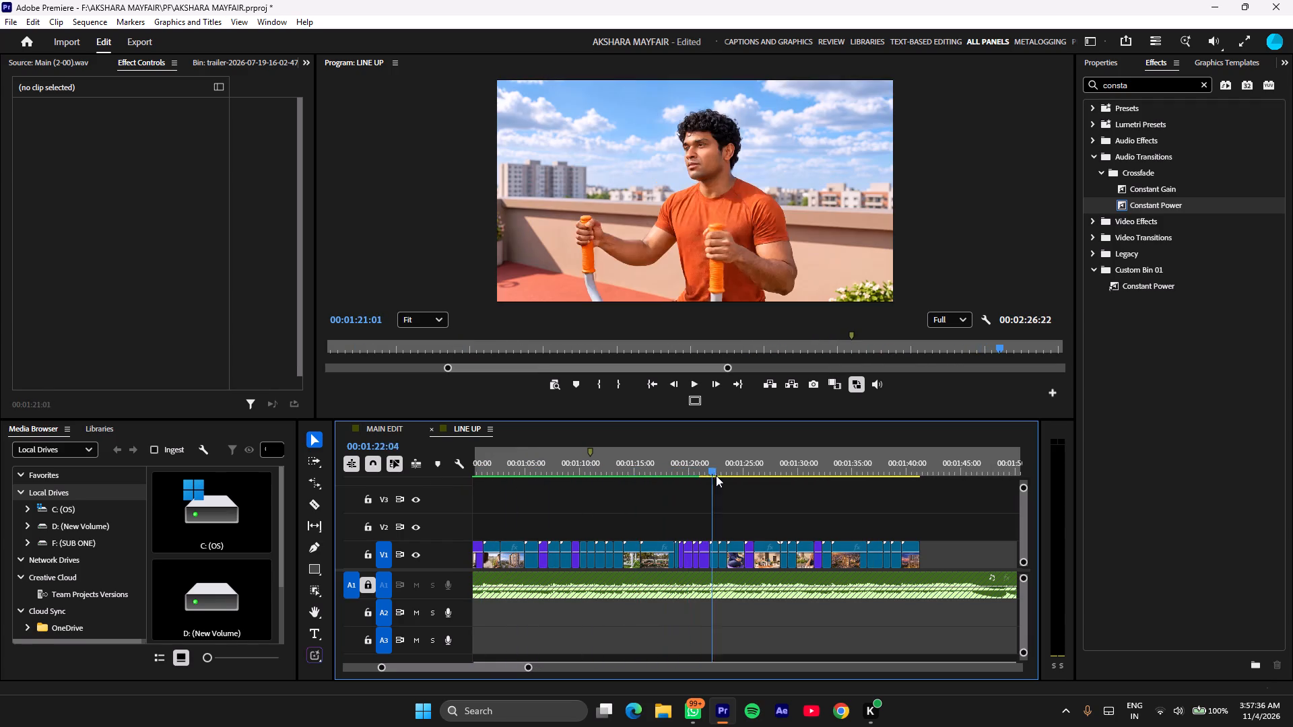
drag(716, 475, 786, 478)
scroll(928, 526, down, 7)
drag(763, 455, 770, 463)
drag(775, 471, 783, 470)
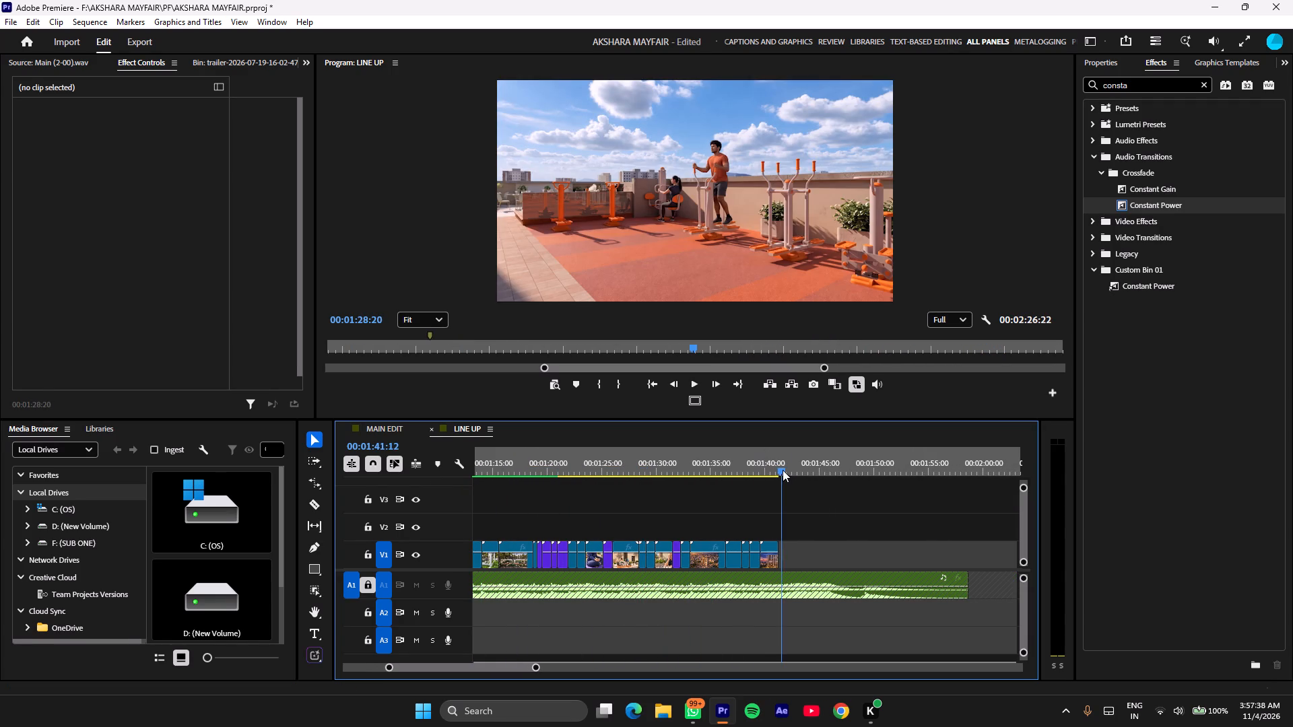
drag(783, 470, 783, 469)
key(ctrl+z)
Play from before the seated group clip, split it at 00:01:42:00 and delete its remainder.
drag(776, 469, 760, 474)
key(space)
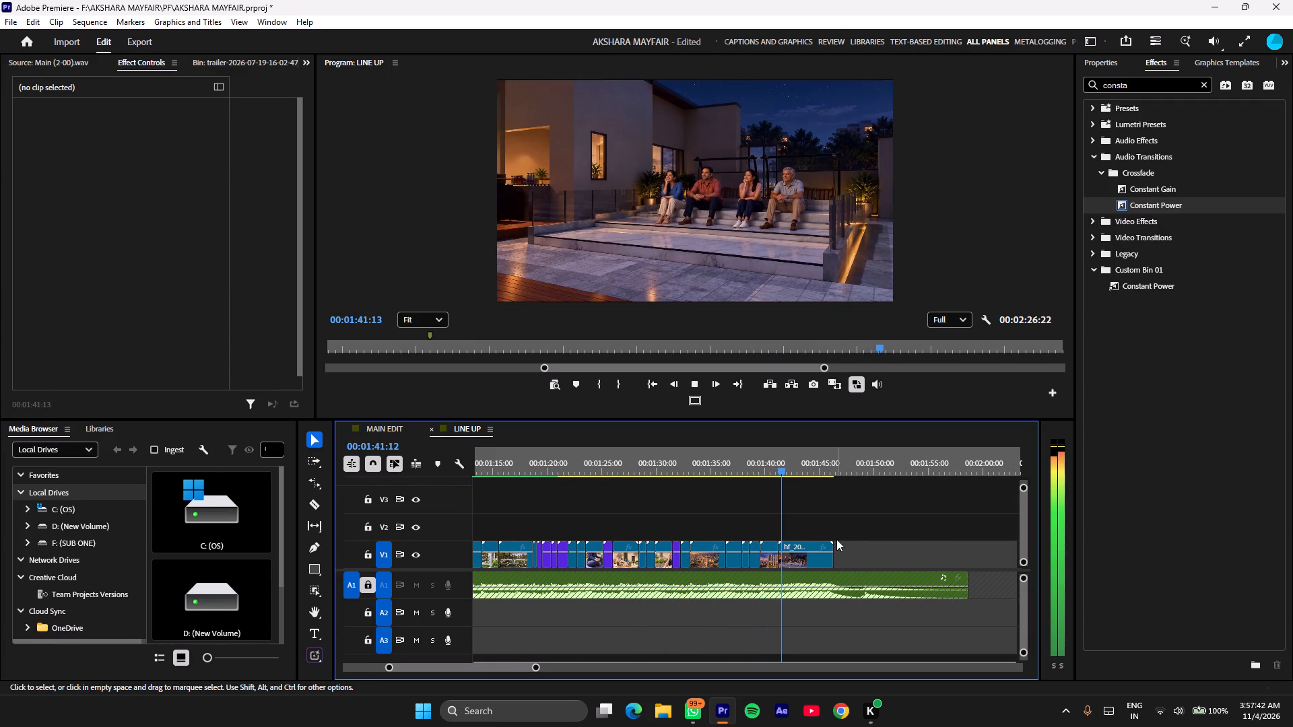
key(space)
text(===)
key(space)
key(space)
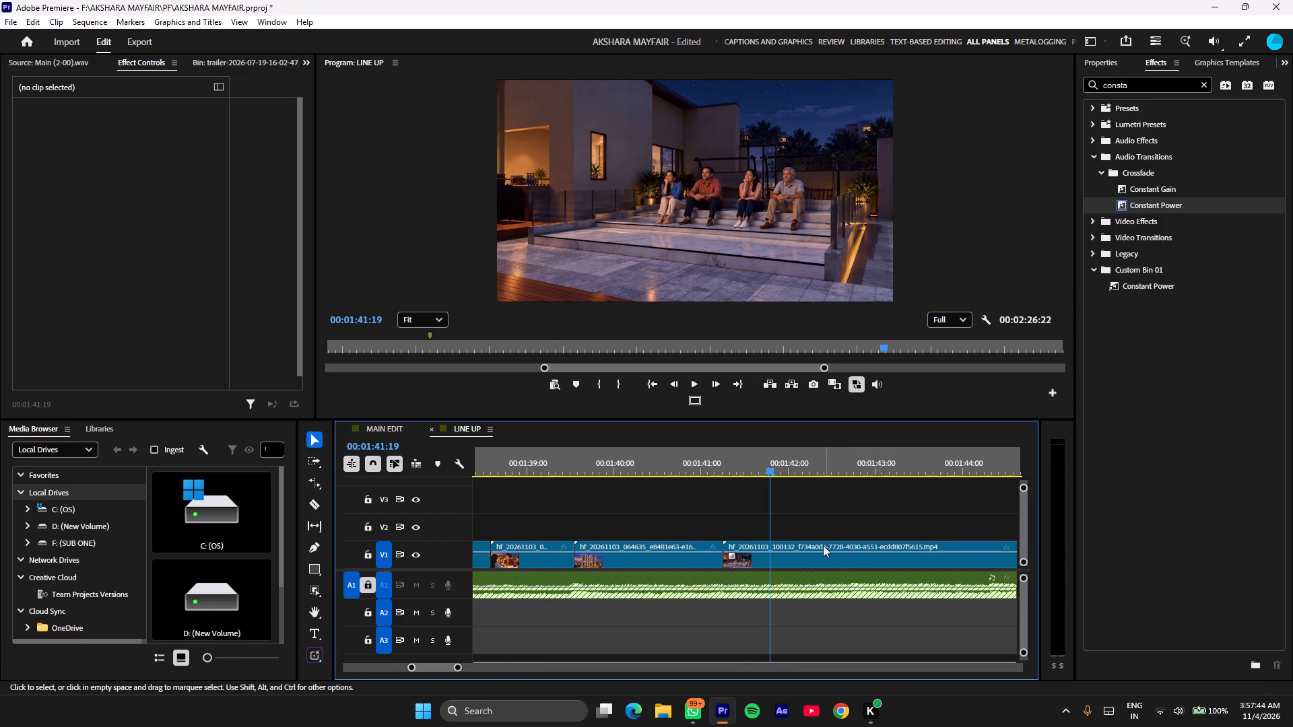
key(space)
key(space)
click(815, 553)
key(ctrl+k)
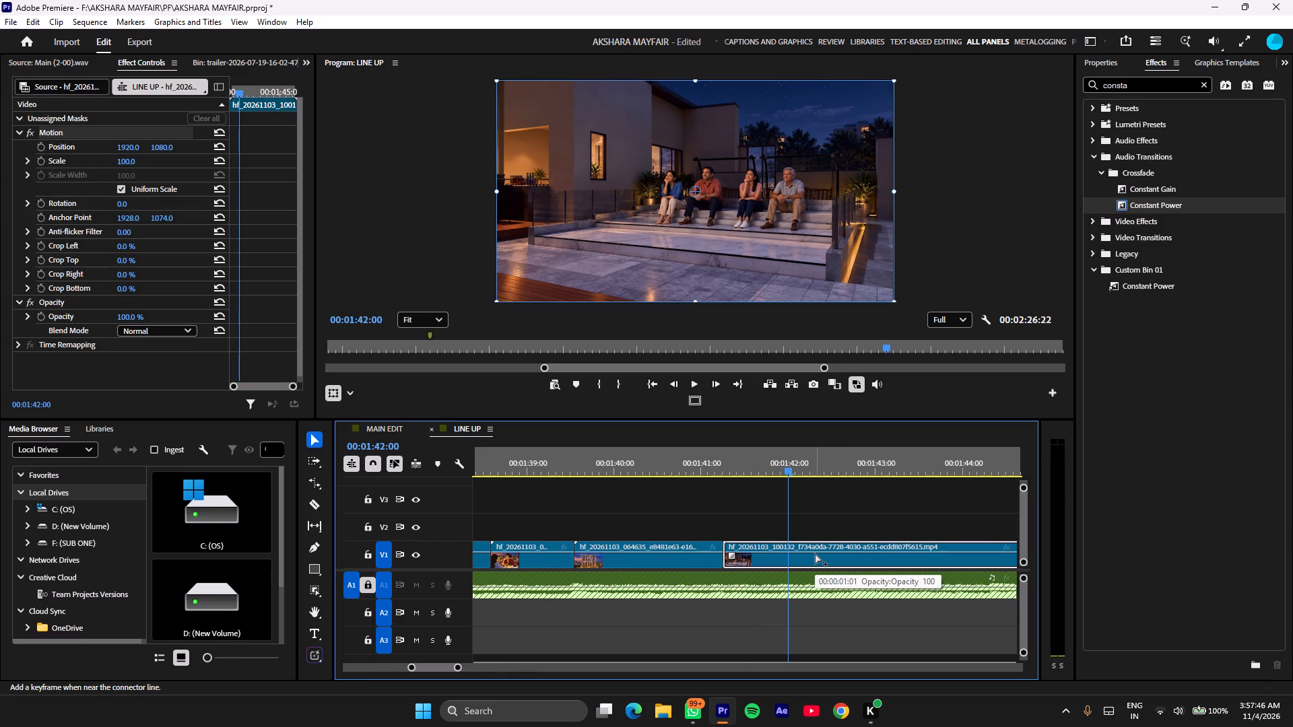
ctrl+click(815, 553)
key(BackSpace)
key(minus)
key(minus)
scroll(887, 550, down, 2)
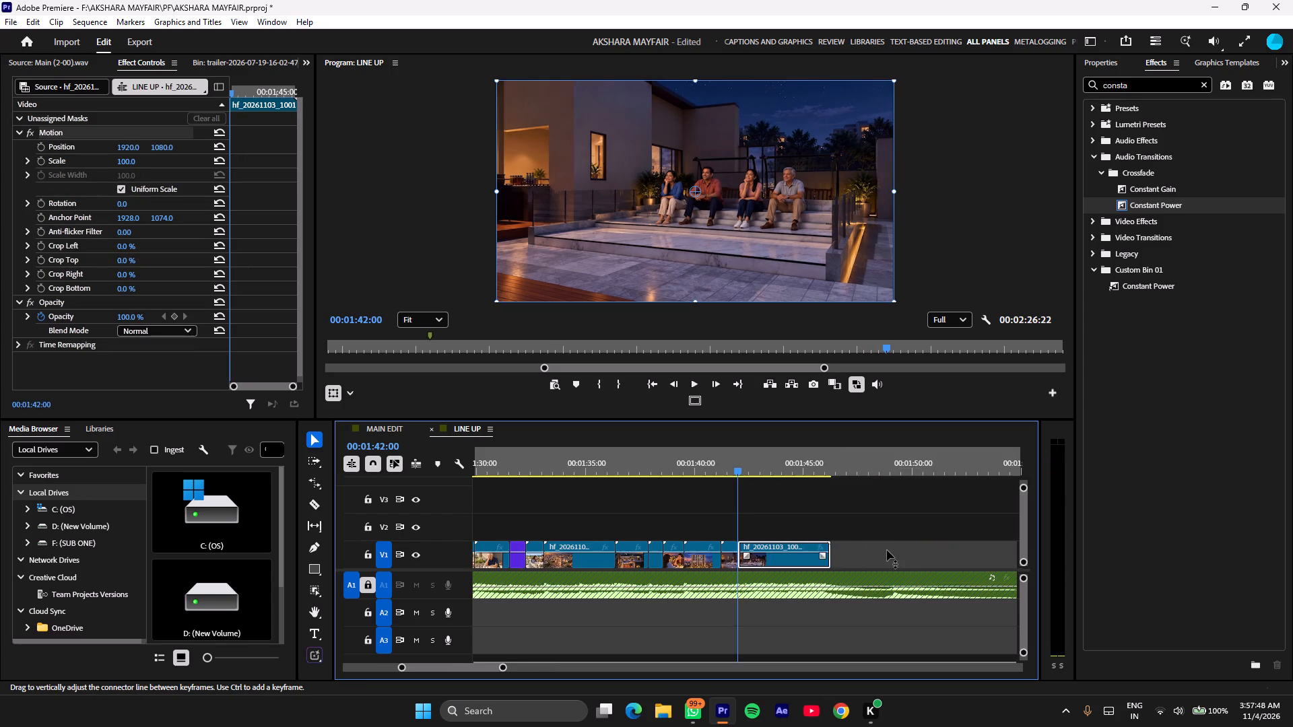
scroll(887, 550, down, 1)
key(BackSpace)
Move the evening close-up clip of the smiling woman to 00:01:42:00, directly after the seated group clip.
key(minus)
scroll(887, 550, down, 2)
key(minus)
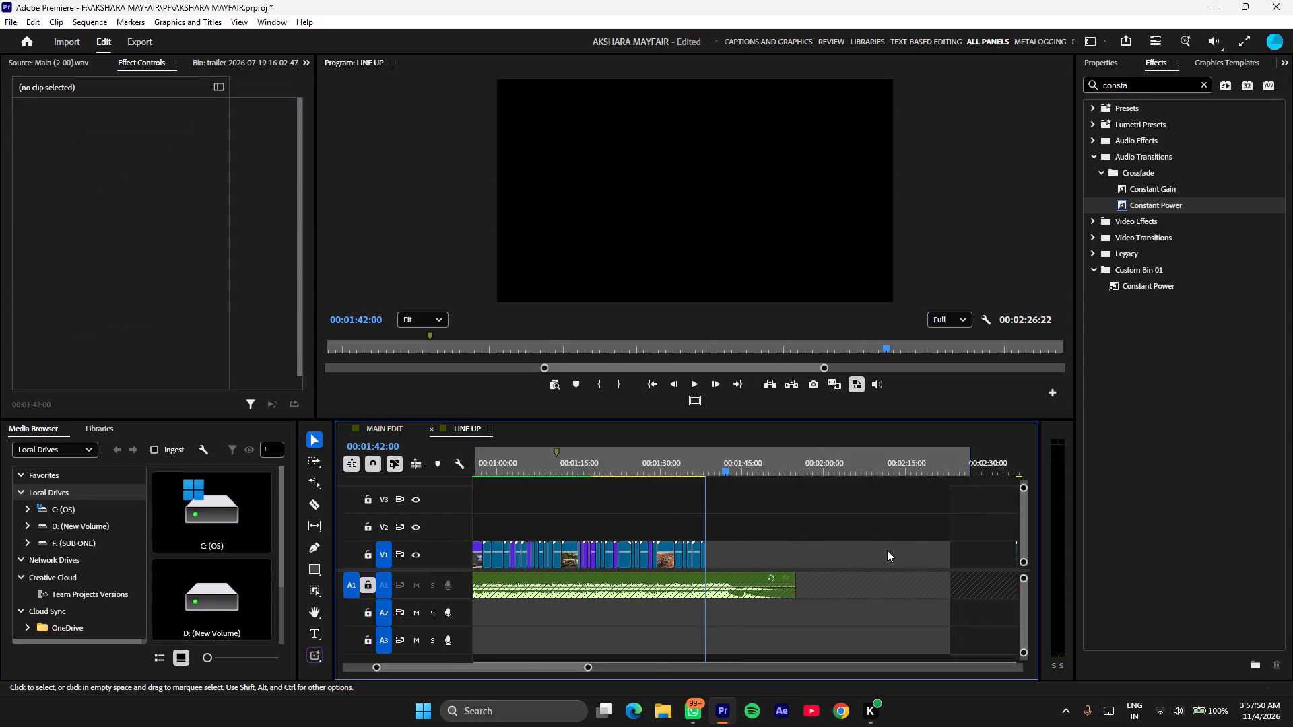
scroll(887, 550, down, 1)
key(minus)
drag(878, 563, 734, 563)
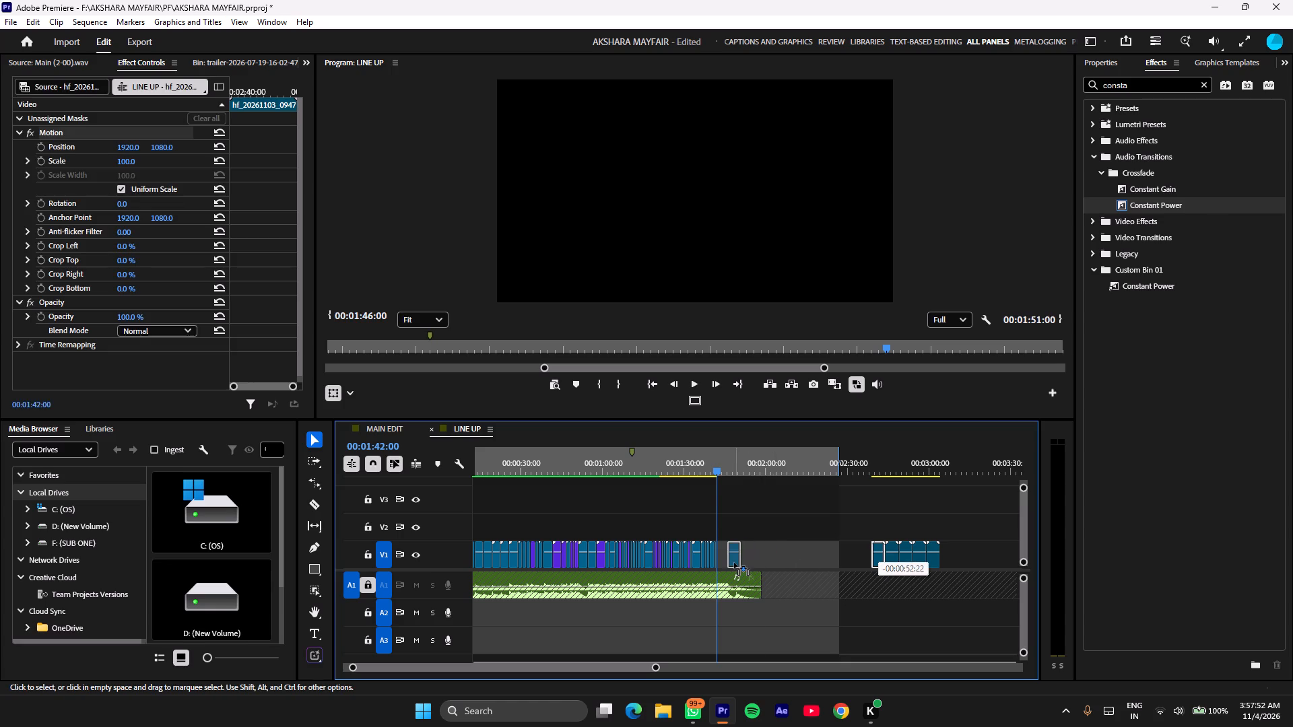
drag(734, 563, 727, 563)
Play and replay from about 00:01:40:20 to check the timing of the cut into the woman's close-up.
key(equal)
key(equal)
key(equal)
key(equal)
drag(742, 456, 700, 462)
key(space)
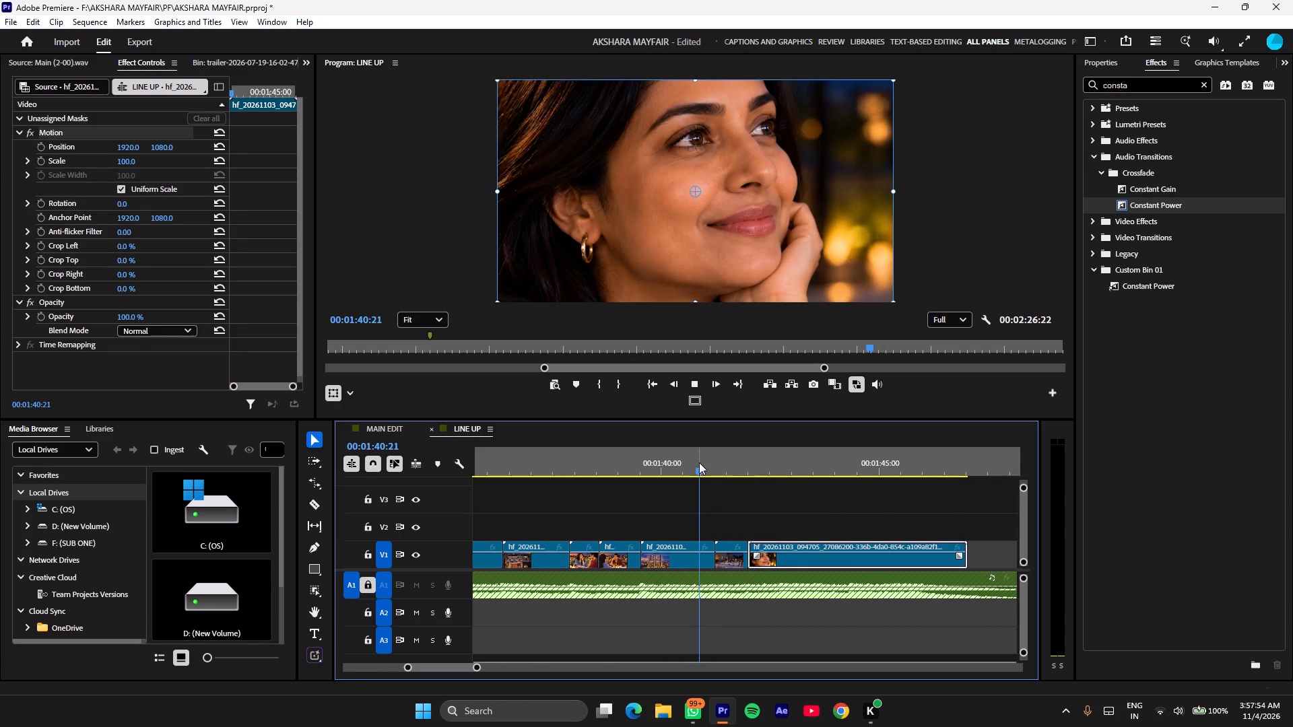
scroll(816, 491, down, 2)
key(space)
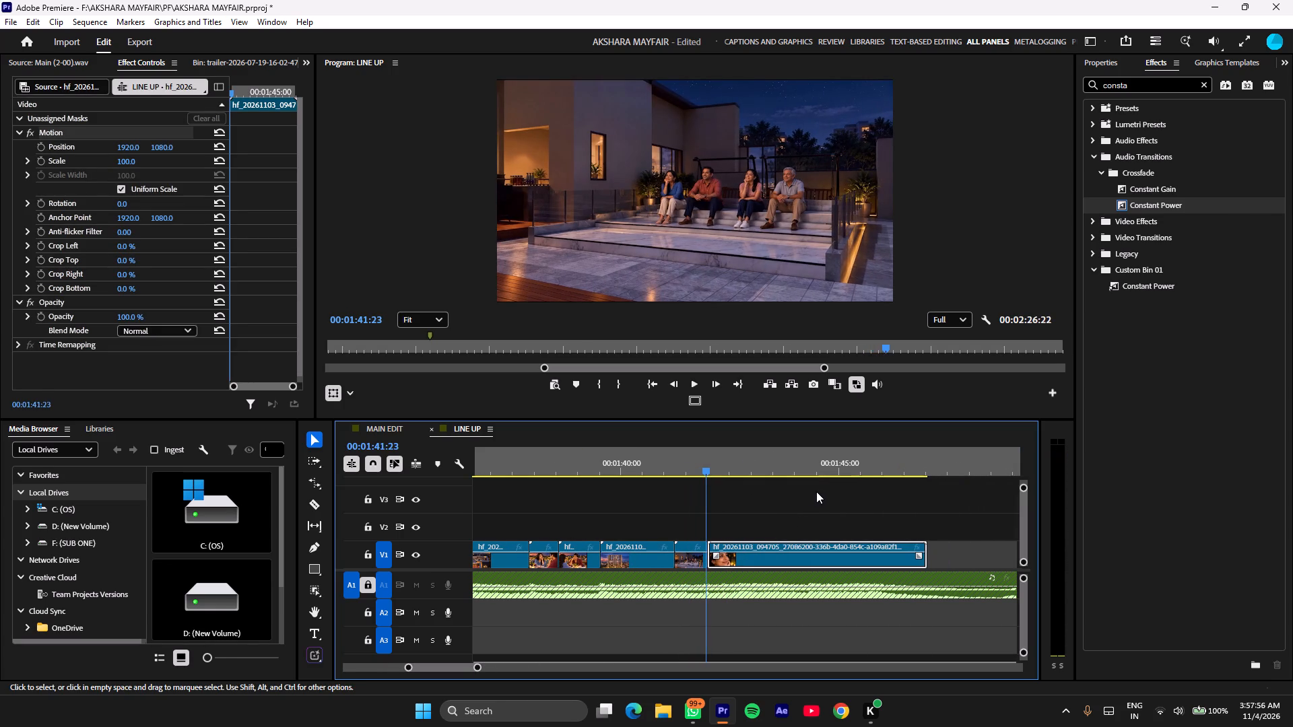
click(656, 466)
click(811, 497)
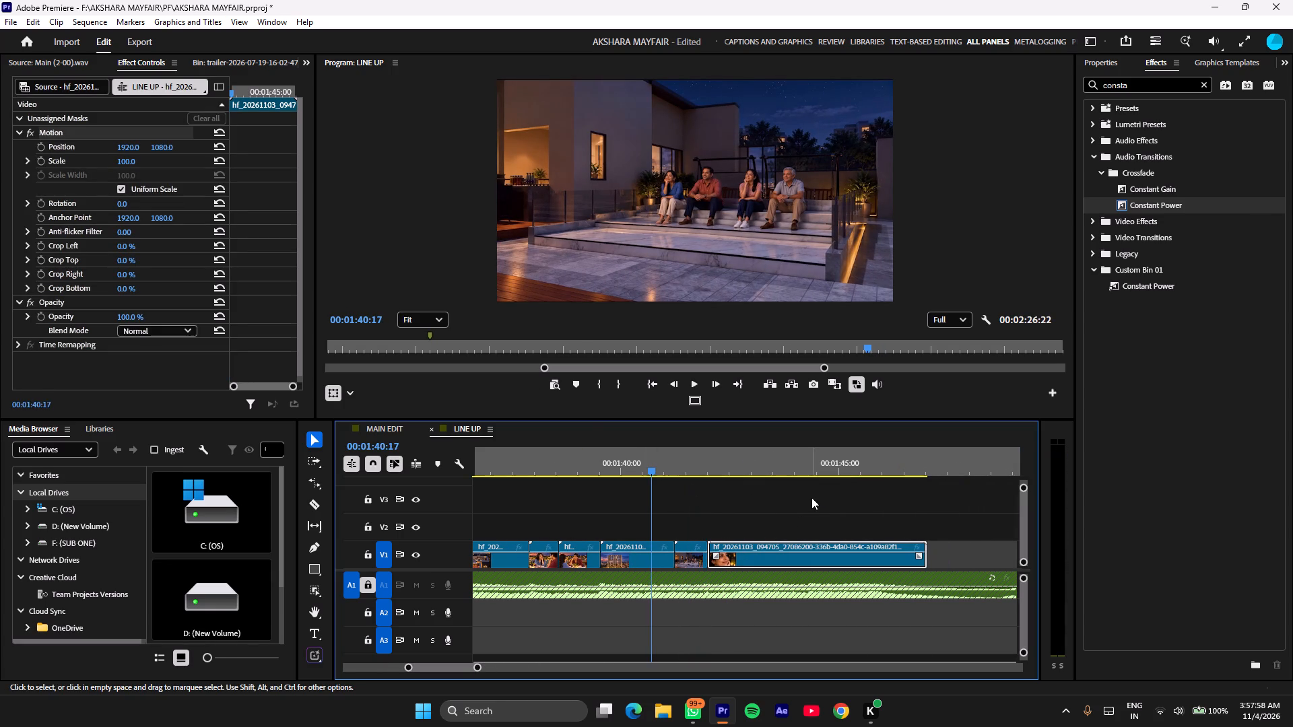
key(space)
key(space)
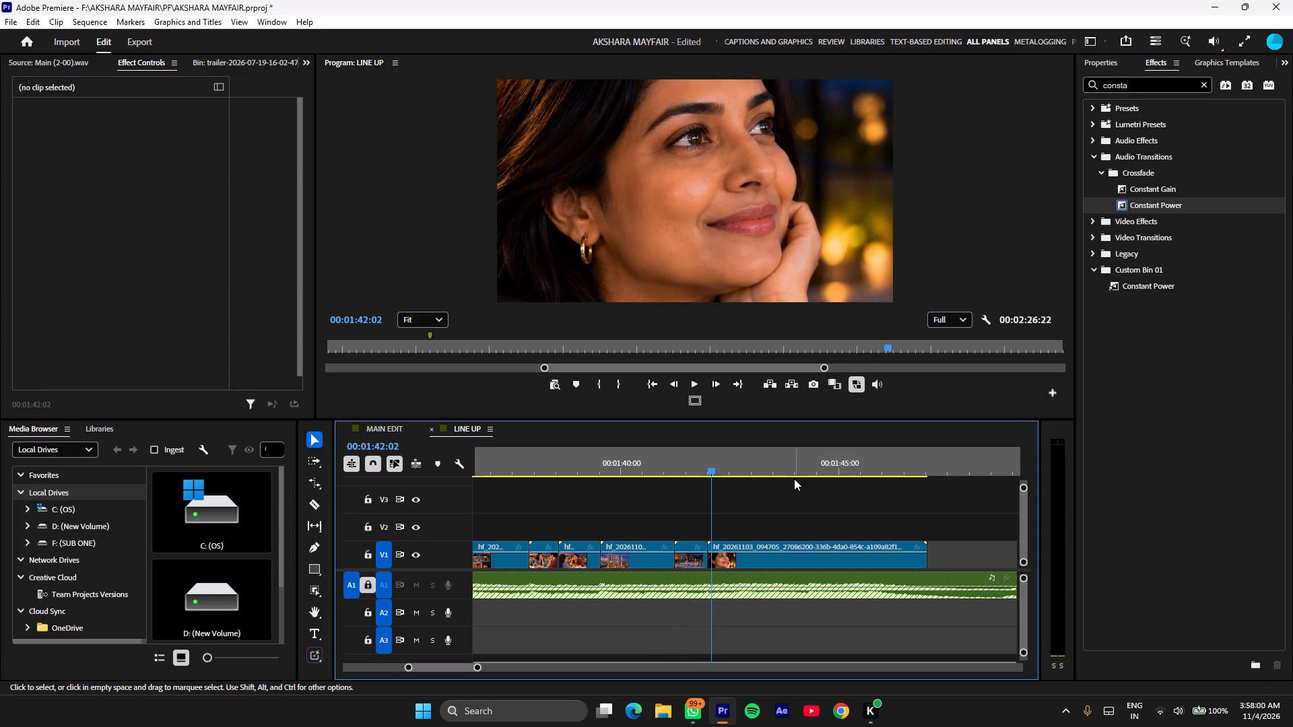
key(space)
key(space)
drag(686, 475, 668, 476)
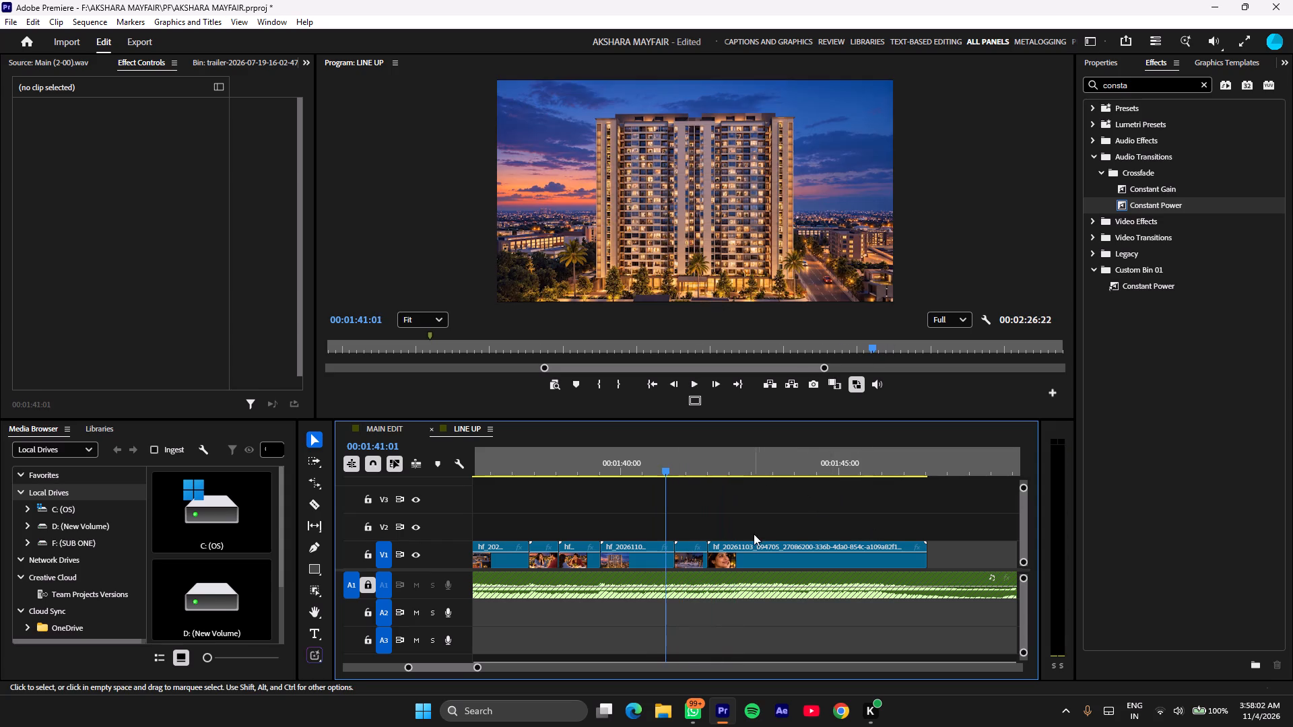
Replay the cut into the woman's close-up, split that clip at 00:01:42:10 and delete its remainder.
click(759, 539)
click(734, 473)
click(748, 546)
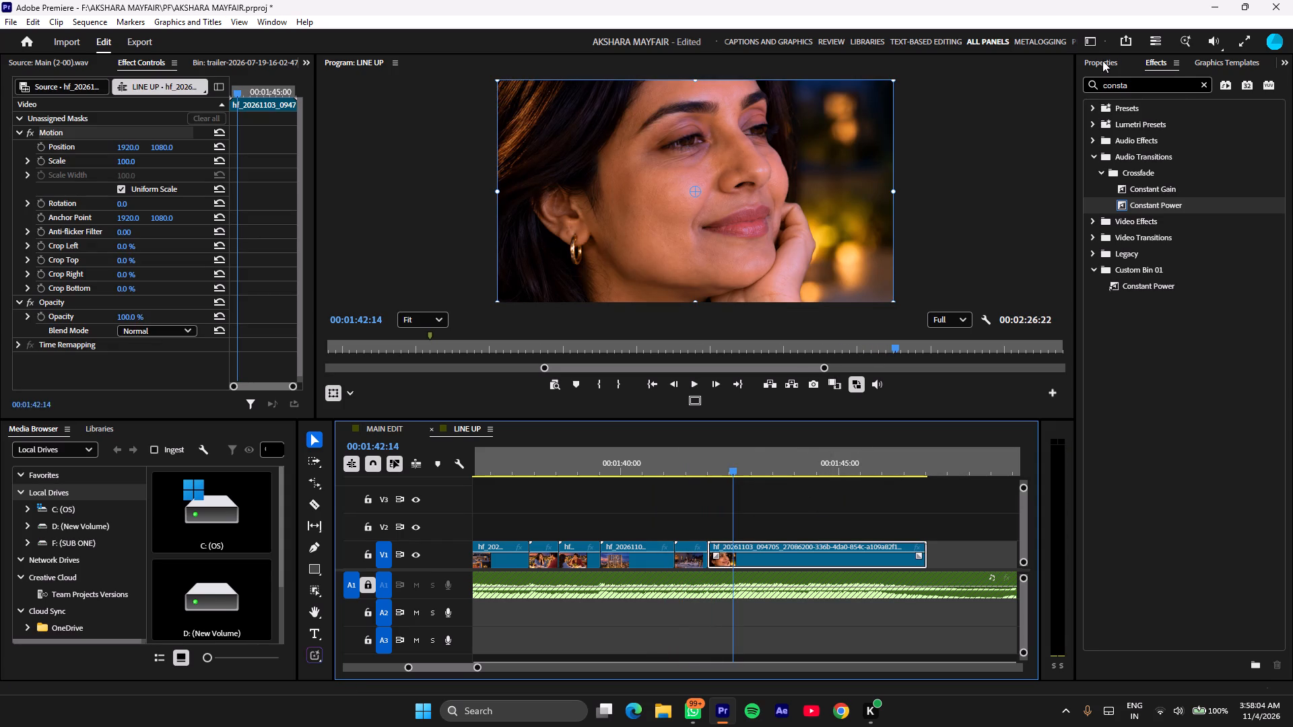
click(1102, 61)
click(1101, 132)
drag(688, 458, 656, 468)
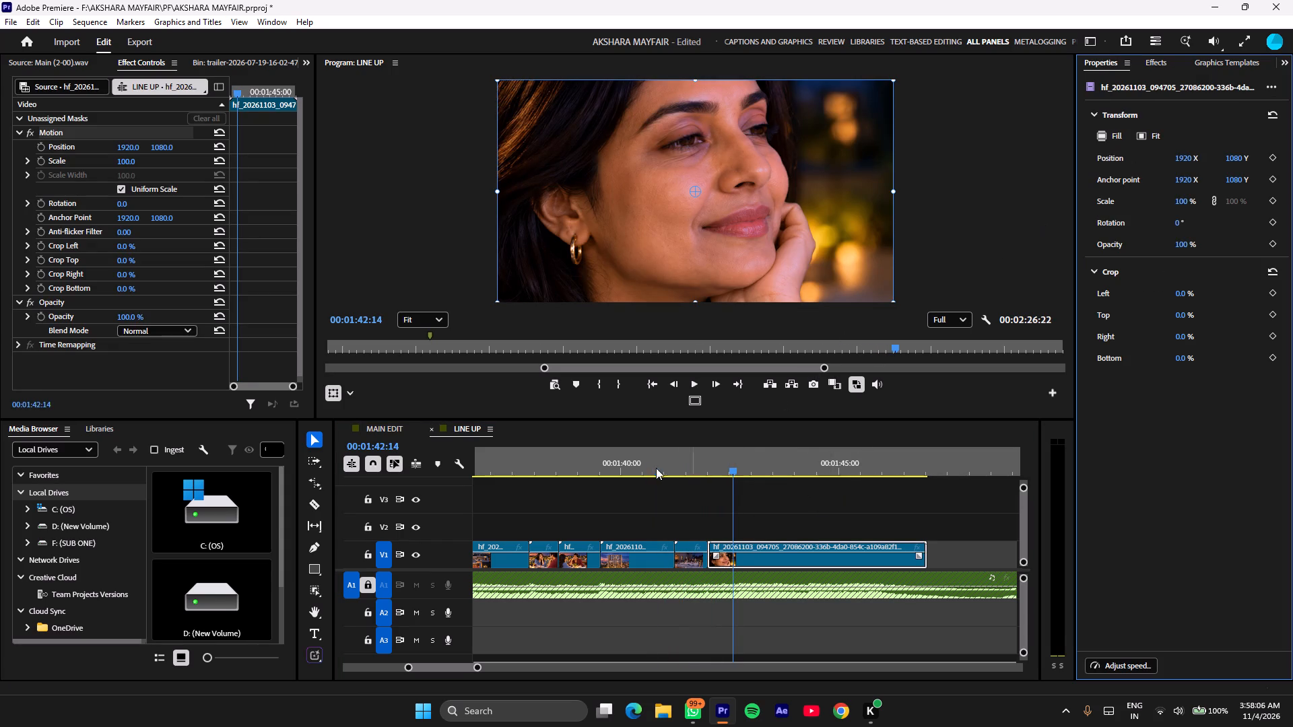
drag(656, 468, 655, 468)
click(749, 489)
key(space)
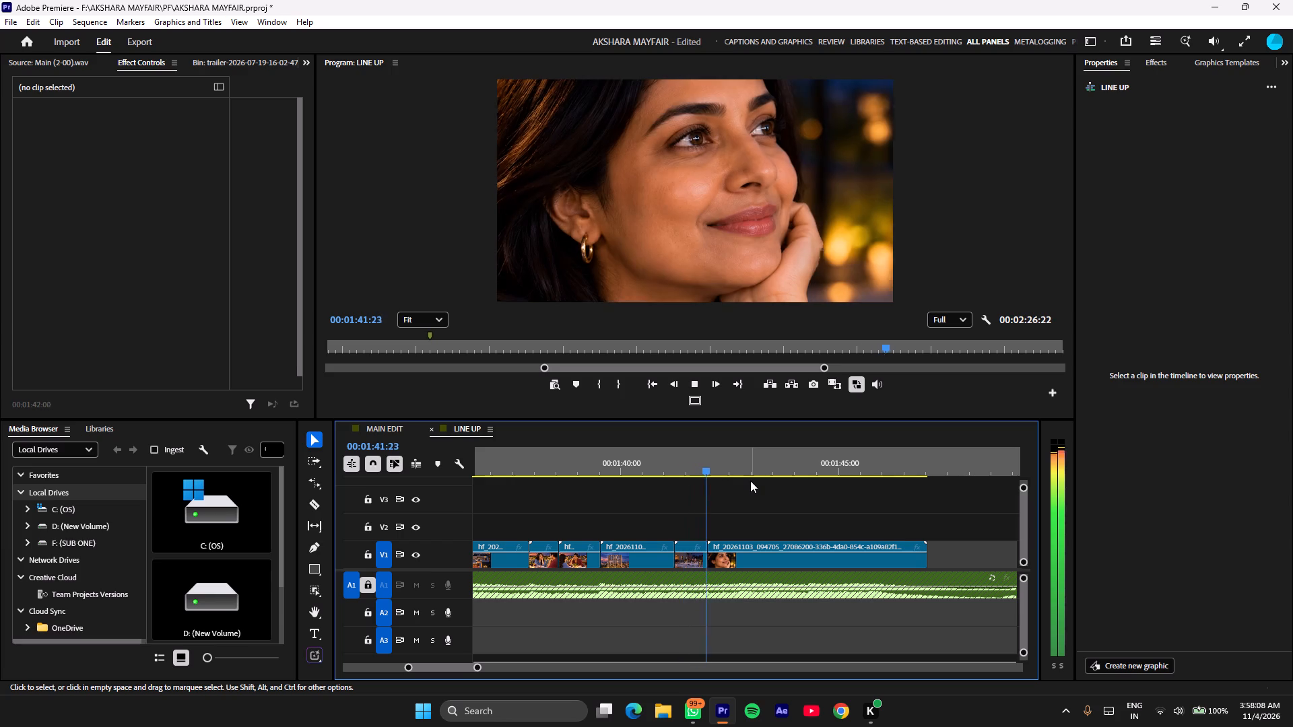
key(space)
key(space)
key(space)
click(829, 547)
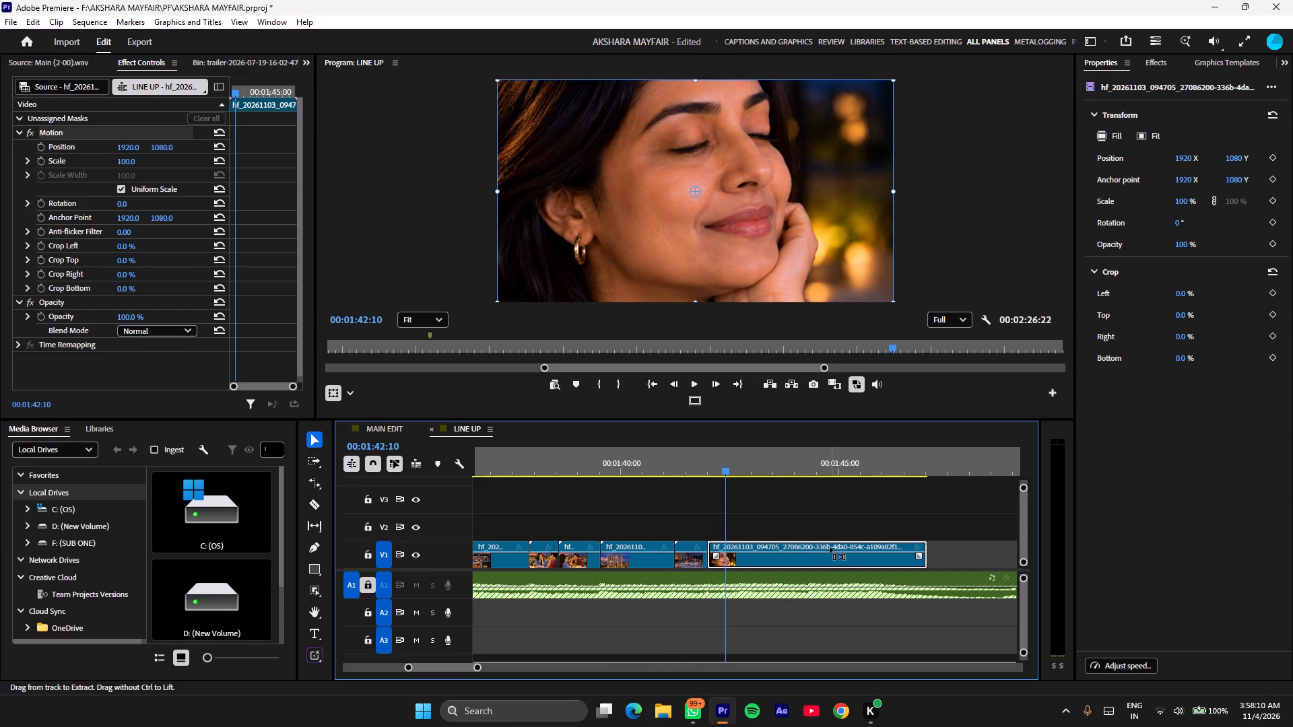
key(ctrl+k)
ctrl+click(830, 547)
key(BackSpace)
Move the four leftover clips beyond the end of the music back to about 00:01:48:14 on V1.
key(minus)
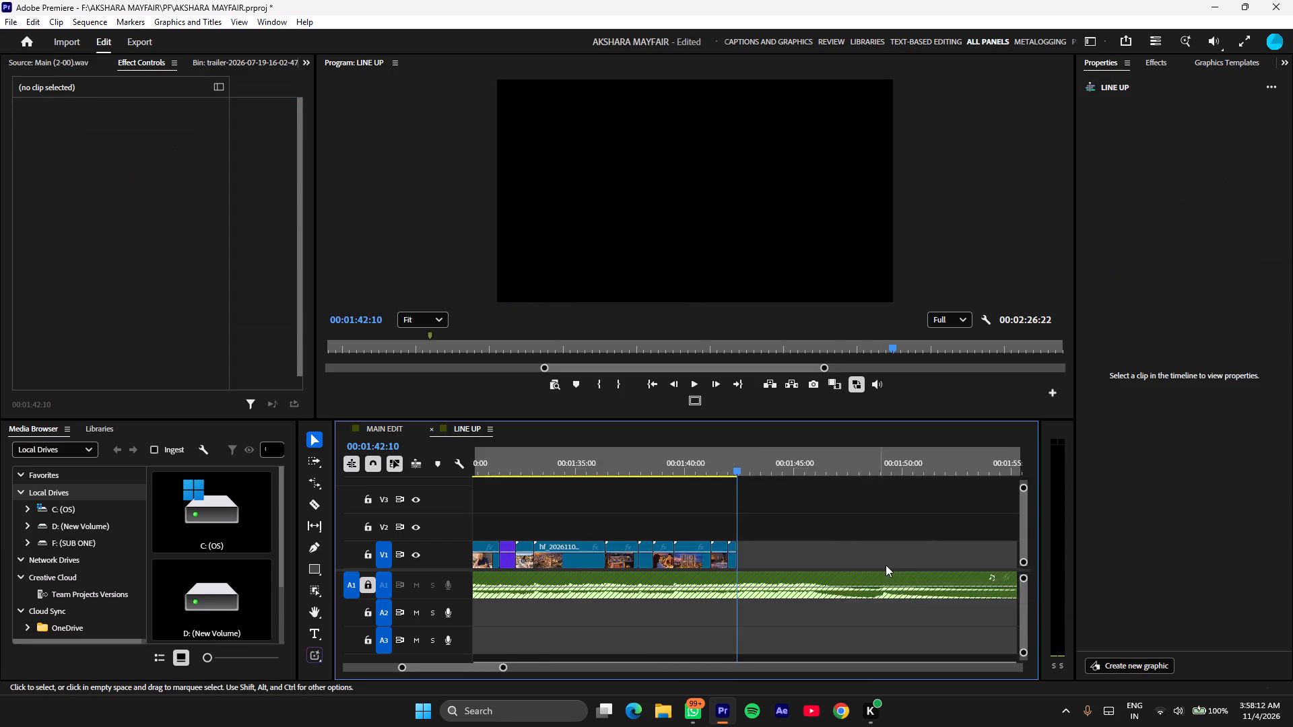
key(minus)
scroll(906, 573, down, 5)
key(minus)
key(minus)
drag(954, 533, 887, 576)
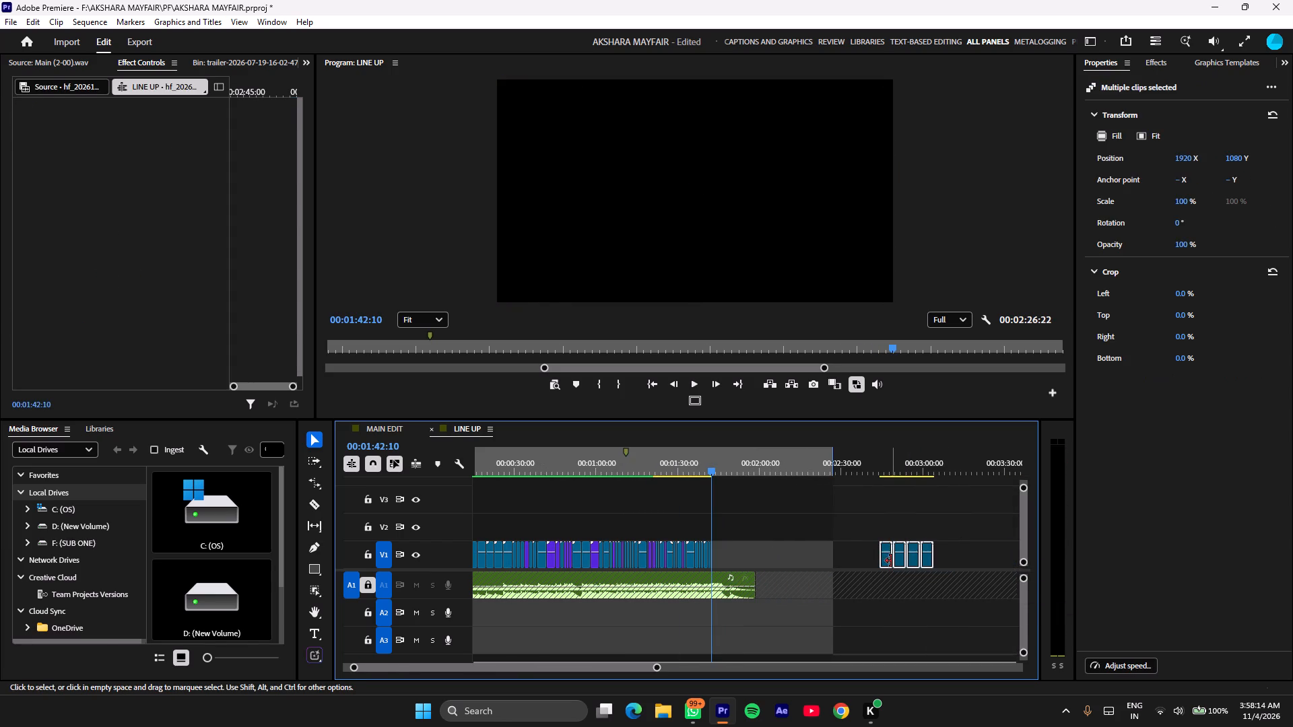
drag(885, 564, 731, 560)
Move the outdoor movie screening clip to 00:01:42:10, directly after the woman's close-up.
key(equal)
key(equal)
key(equal)
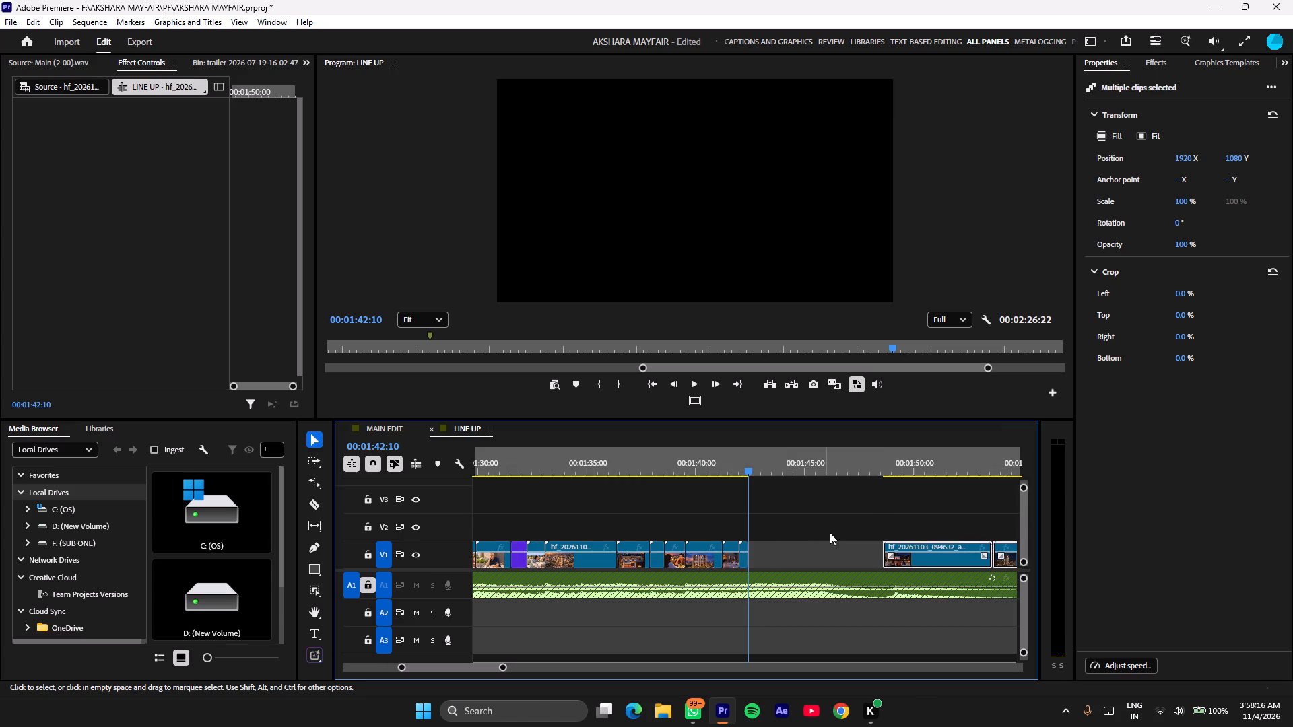
click(868, 497)
drag(918, 565, 918, 566)
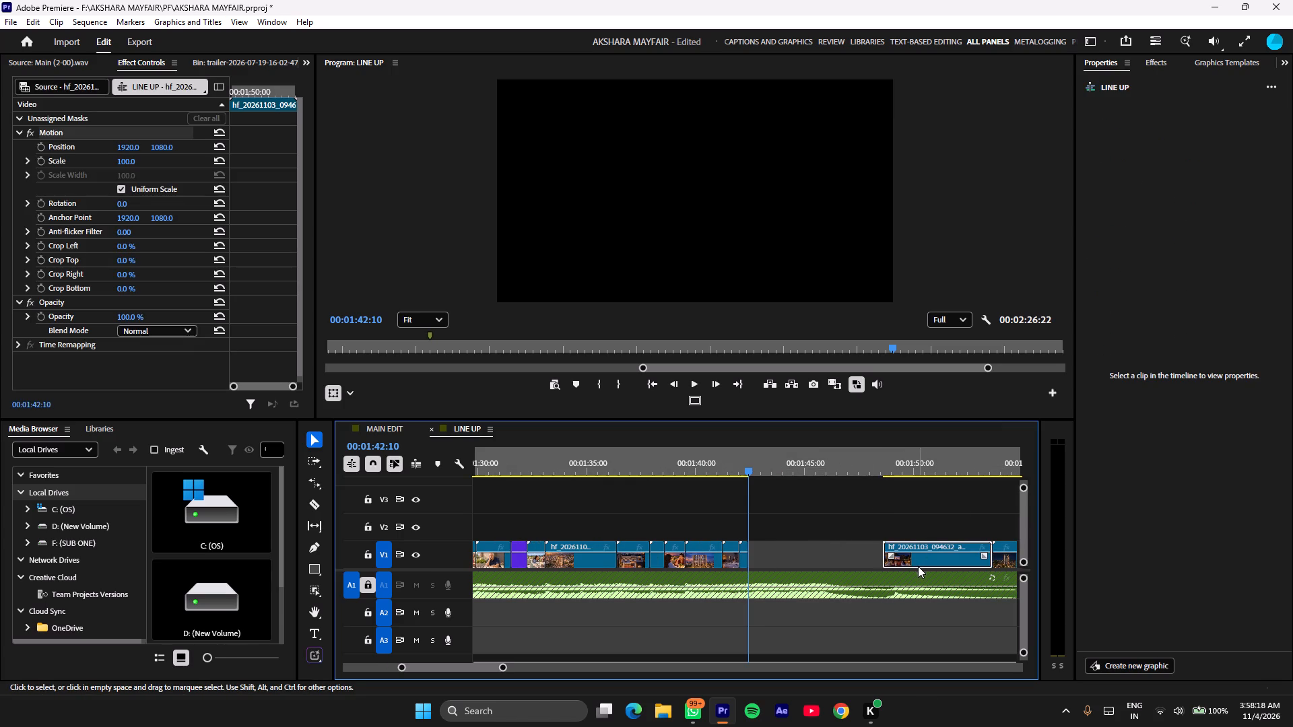
drag(918, 566, 787, 565)
Play across the close-up and shift the outdoor movie clip one frame earlier, to 00:01:42:09.
drag(727, 463, 721, 464)
key(space)
click(819, 487)
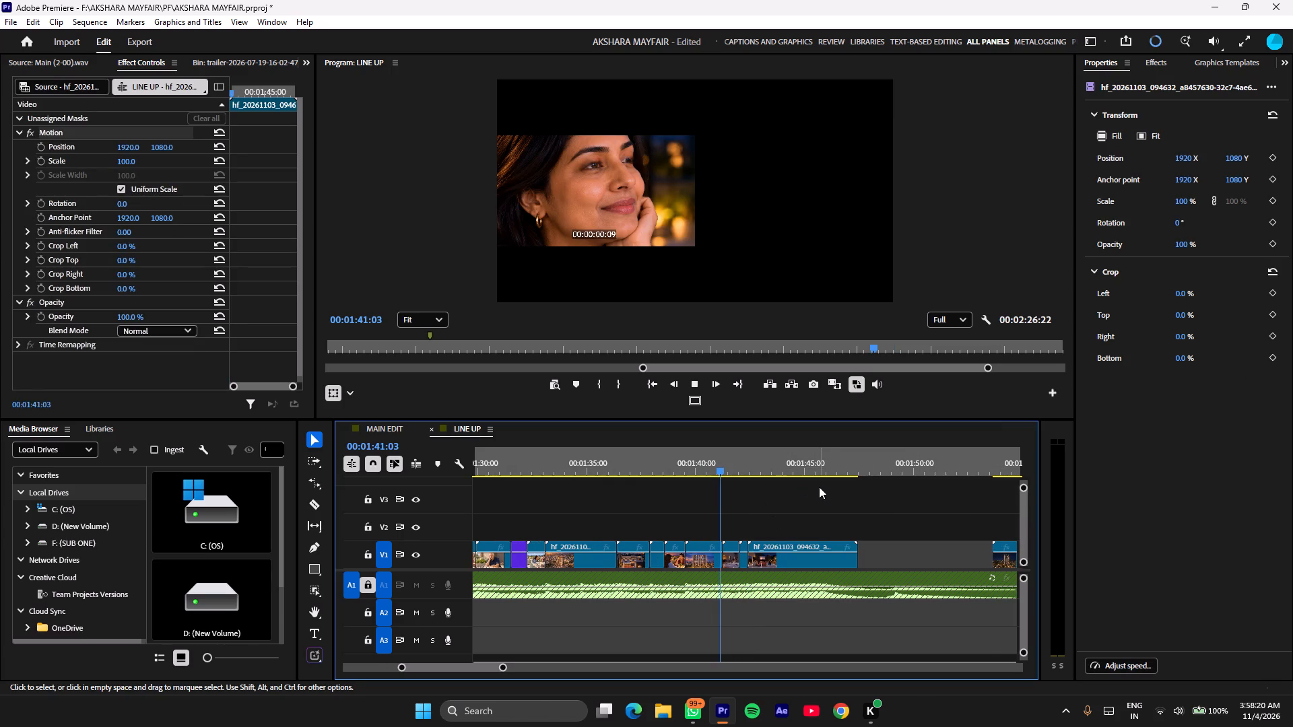
key(space)
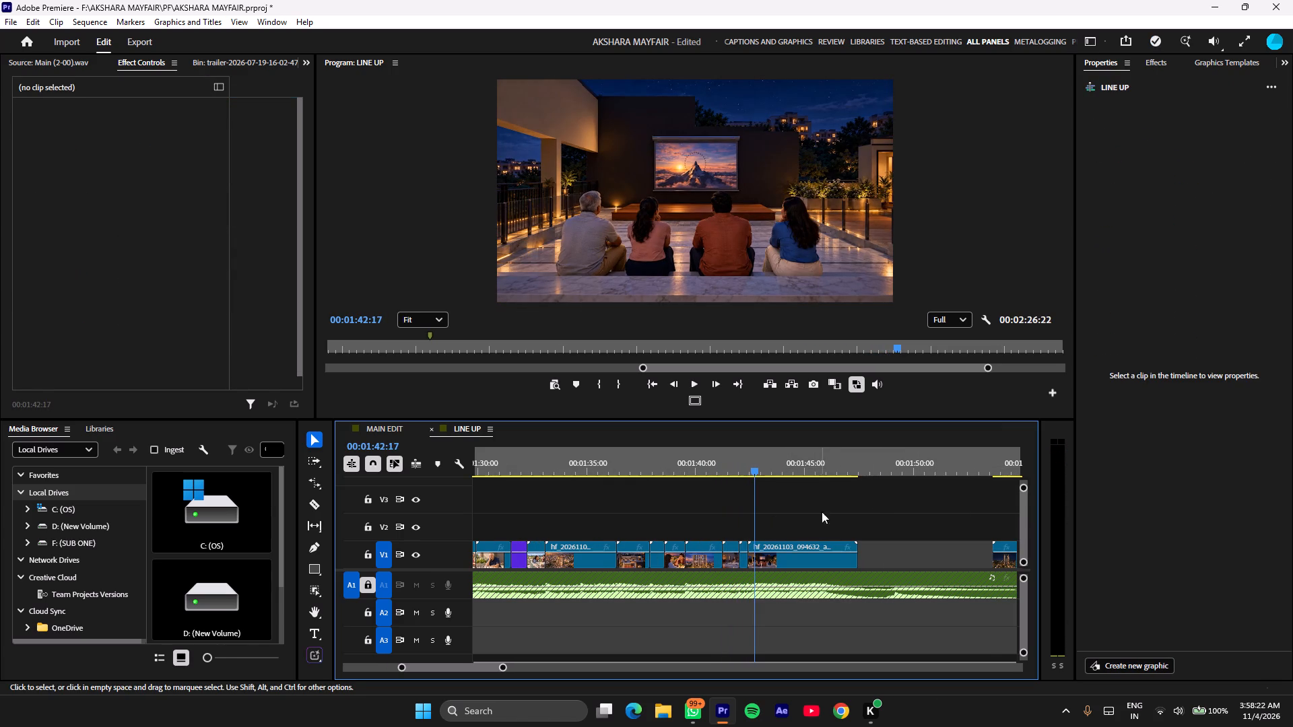
click(724, 460)
drag(726, 462, 736, 463)
key(equal)
key(equal)
key(space)
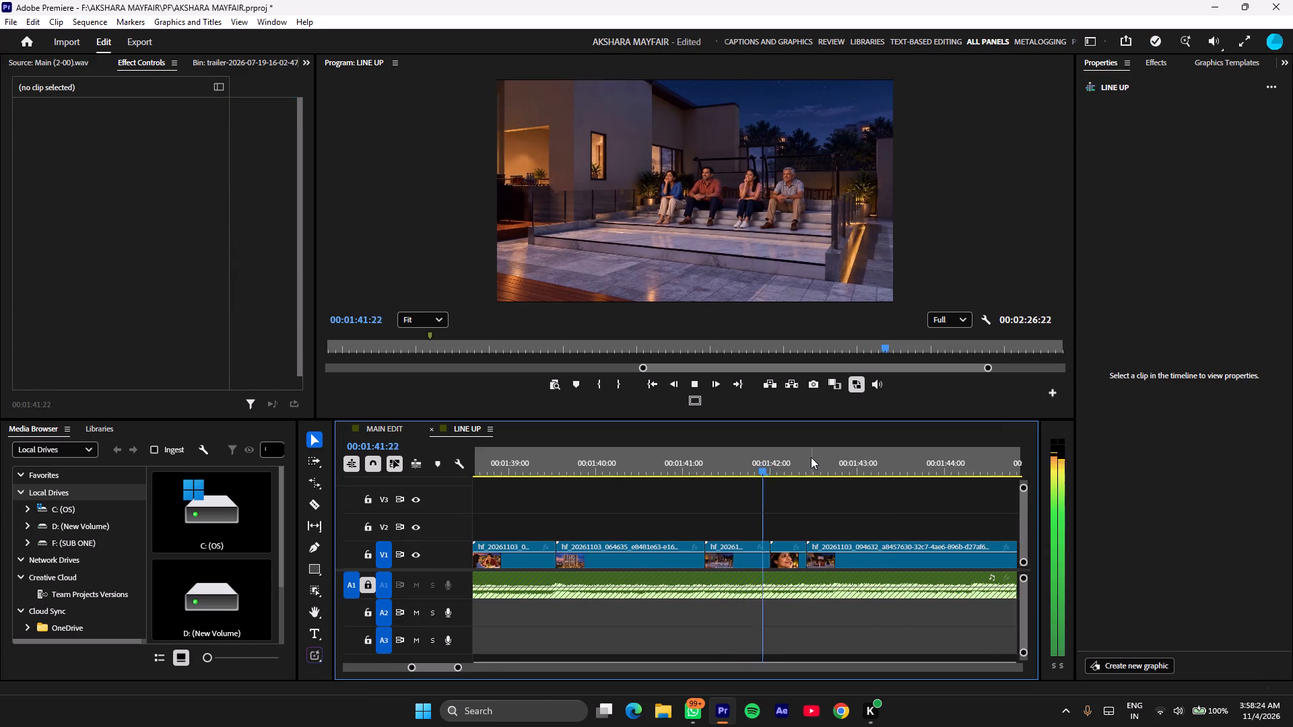
key(space)
key(space)
key(space)
click(859, 565)
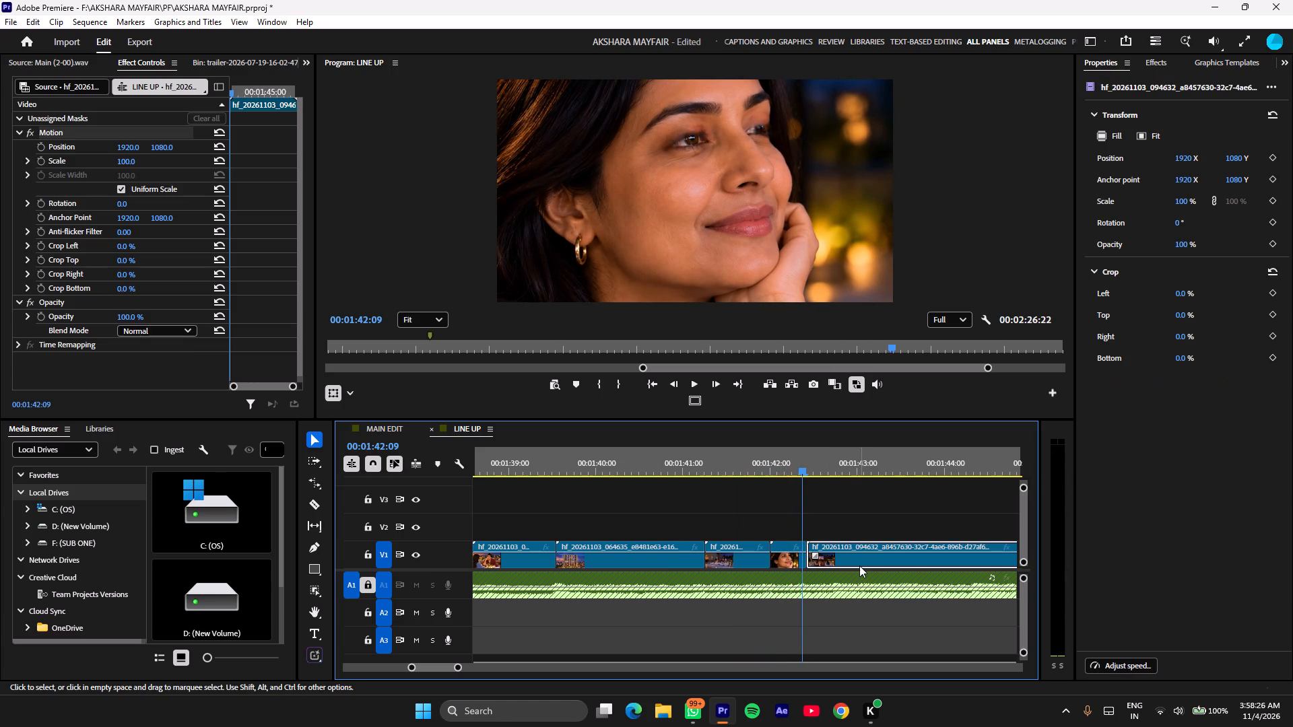
Replay from the seated group clip, split the outdoor movie clip at 00:01:42:15 and delete its remainder.
drag(763, 442, 742, 448)
click(742, 452)
click(774, 489)
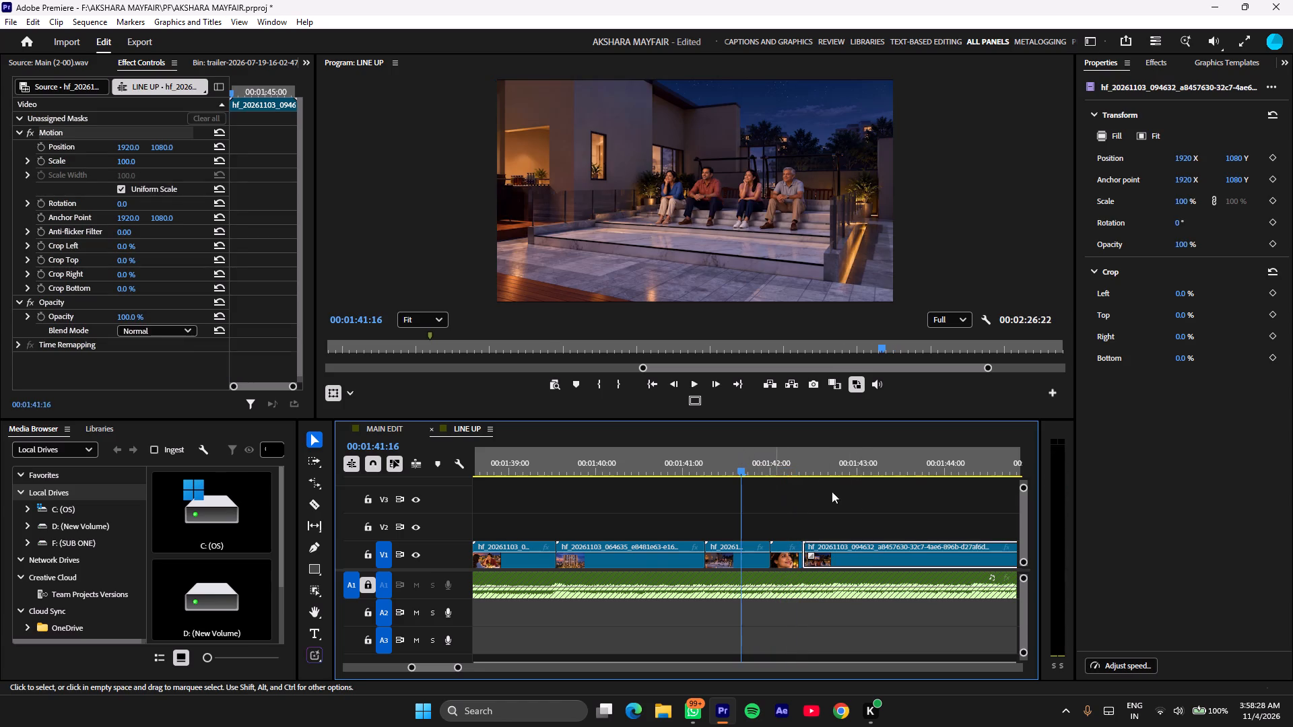
scroll(874, 499, down, 4)
key(space)
key(space)
key(space)
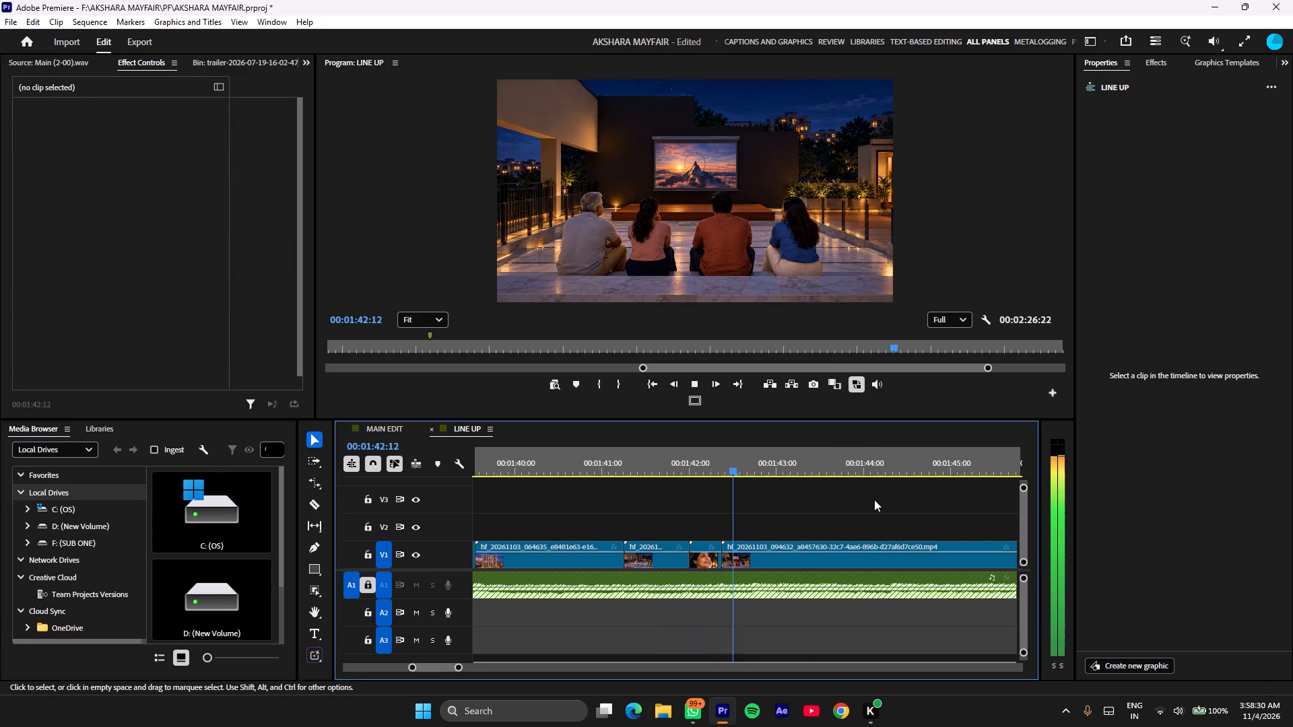
key(space)
click(779, 546)
key(ctrl+k)
ctrl+click(779, 546)
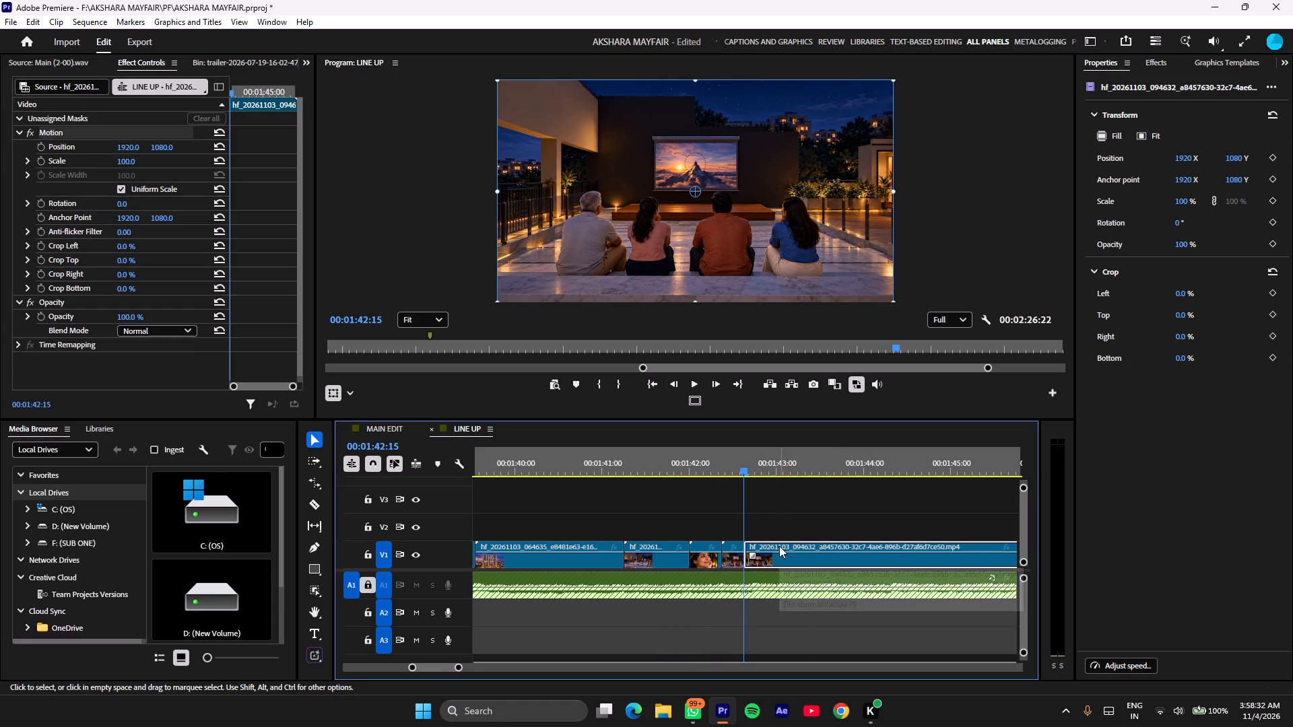
key(BackSpace)
Move the night clip of the single slim tower to 00:01:42:15, directly after the outdoor movie clip.
key(minus)
scroll(844, 556, down, 7)
key(minus)
key(minus)
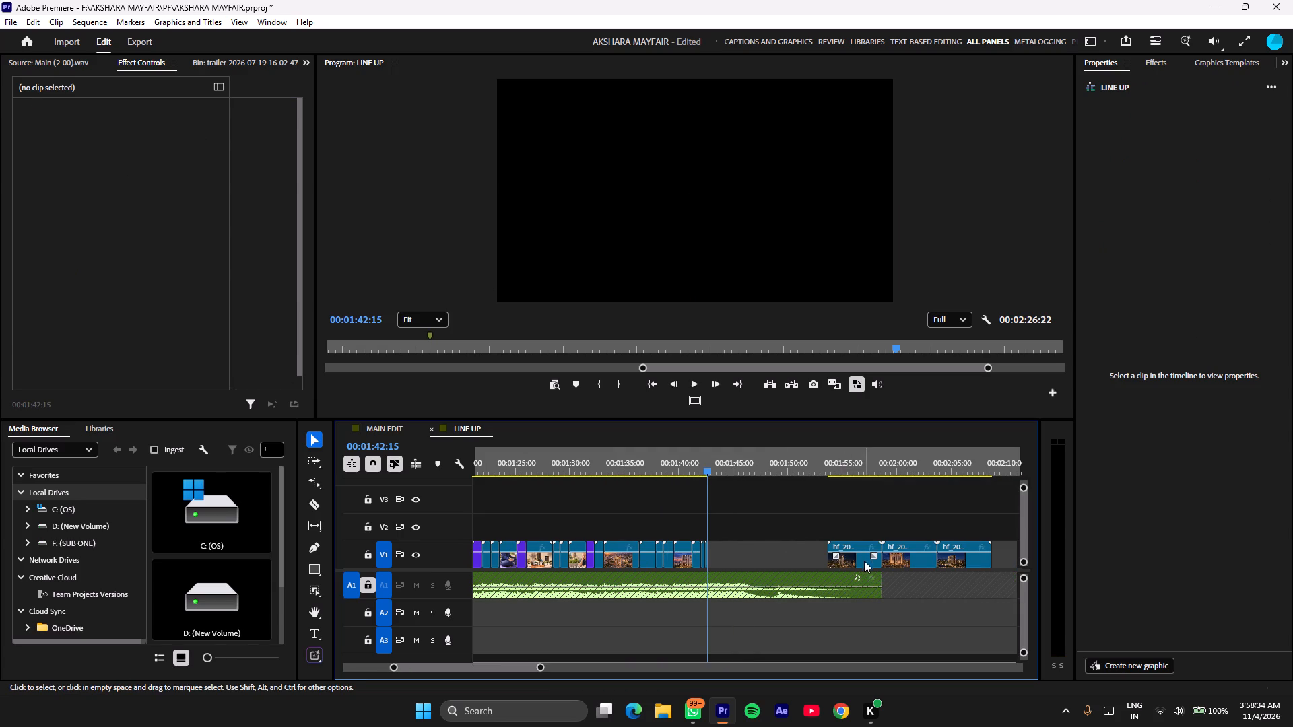
drag(864, 561, 745, 555)
Play and replay the cuts into the slim tower clip against the music, stopping at 00:01:44:08.
text(==)
key(equal)
click(820, 499)
drag(682, 466, 651, 471)
key(space)
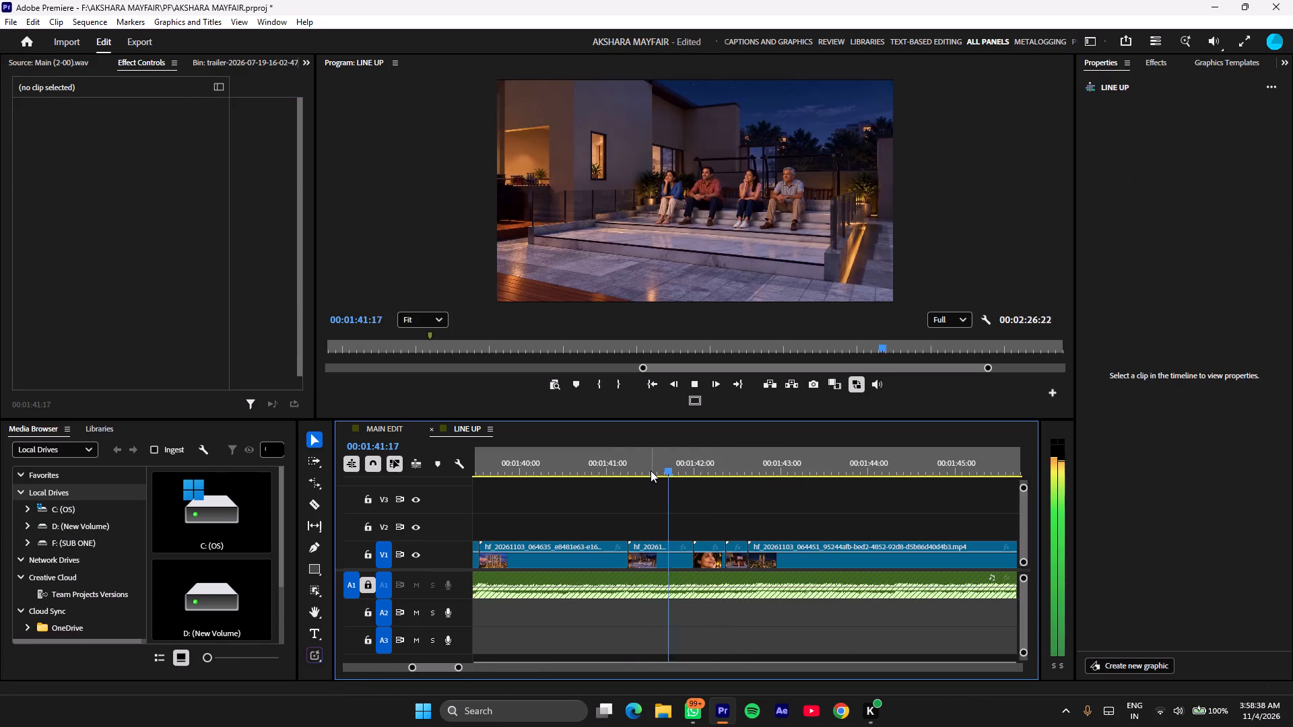
key(space)
scroll(832, 495, down, 3)
key(space)
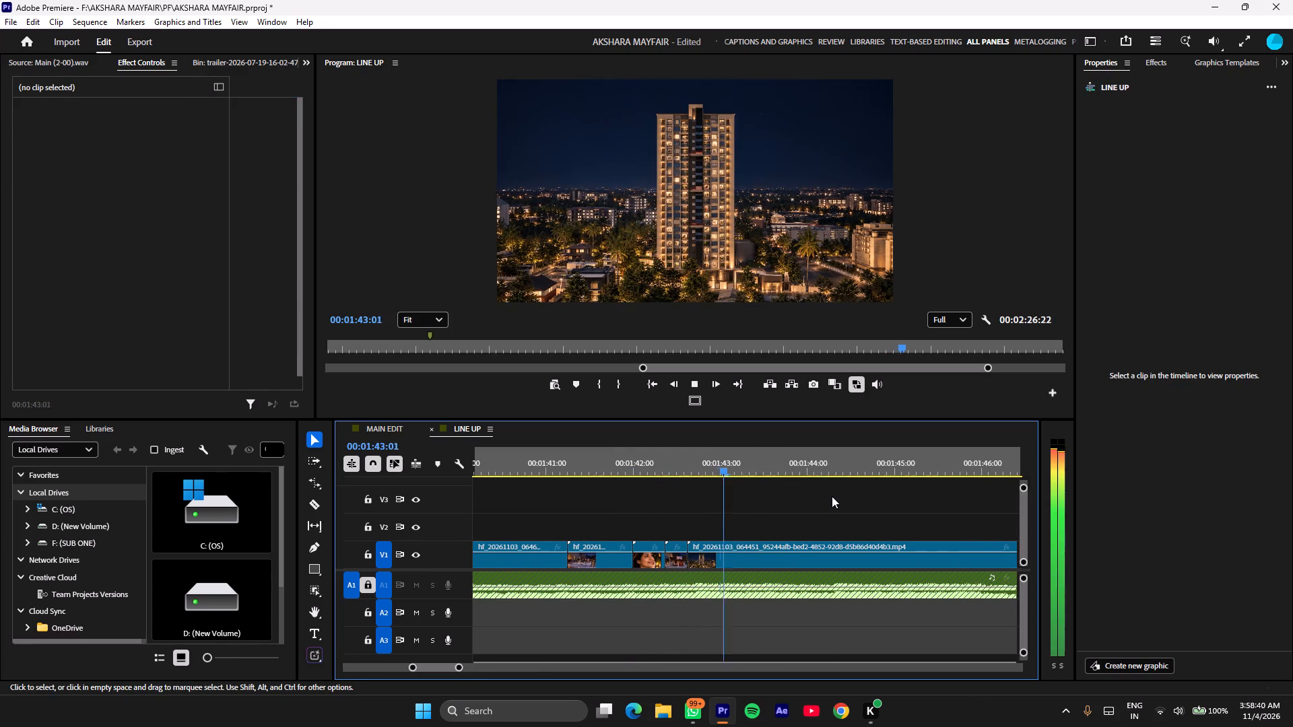
scroll(832, 496, down, 2)
key(space)
drag(692, 464, 560, 483)
key(space)
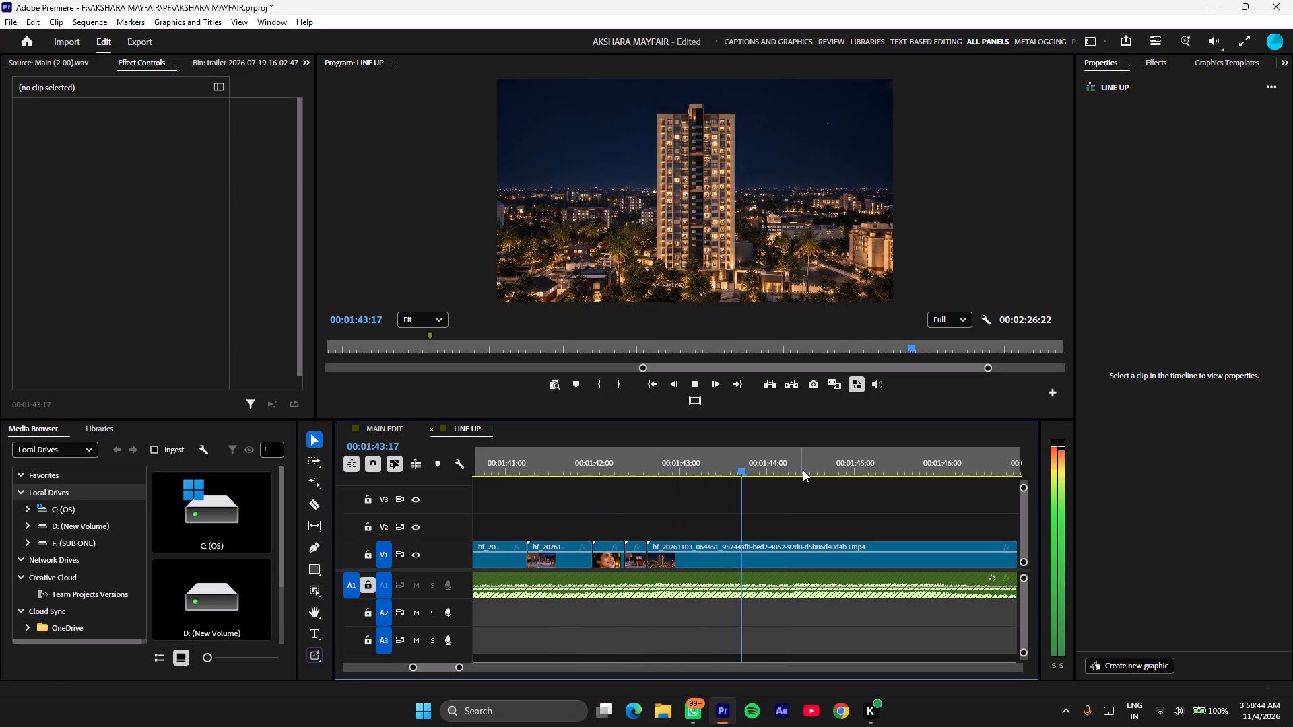
key(space)
Move the frontal night clip of the wide building to 00:01:44:08, overwriting the tail of the slim tower clip.
key(minus)
key(minus)
key(minus)
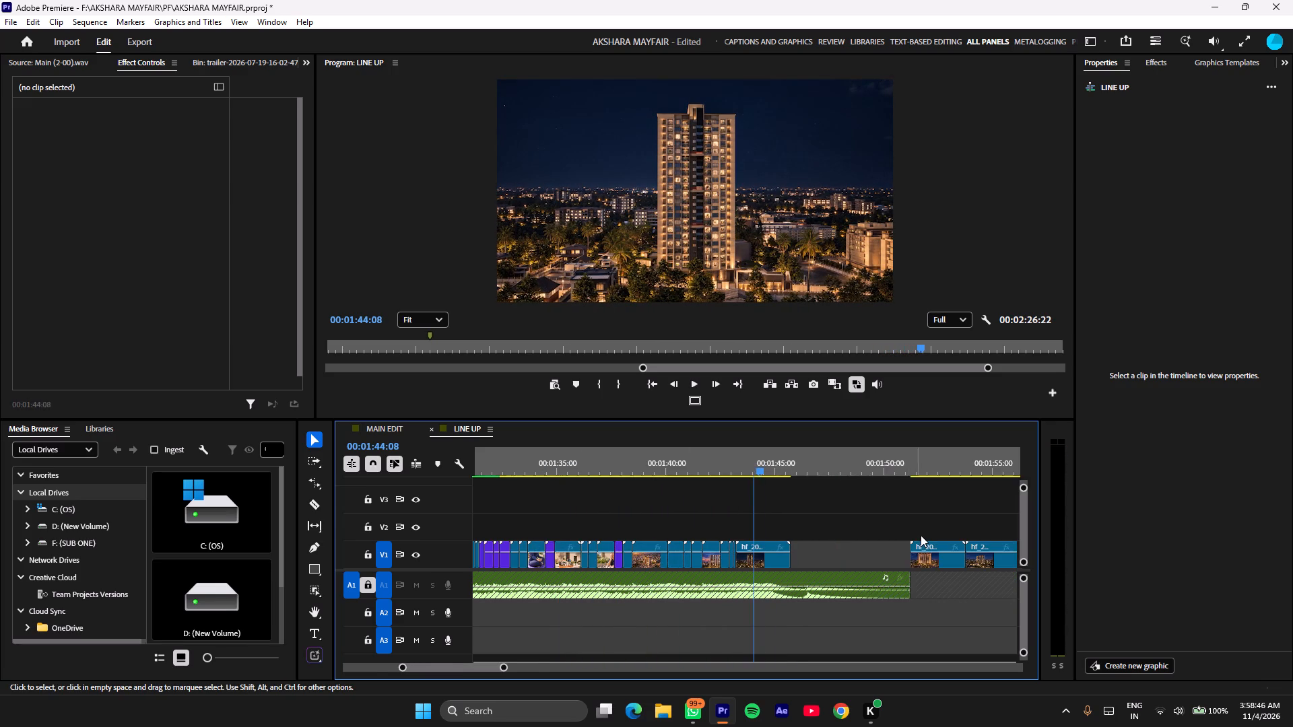
key(minus)
key(equal)
key(equal)
scroll(893, 565, down, 6)
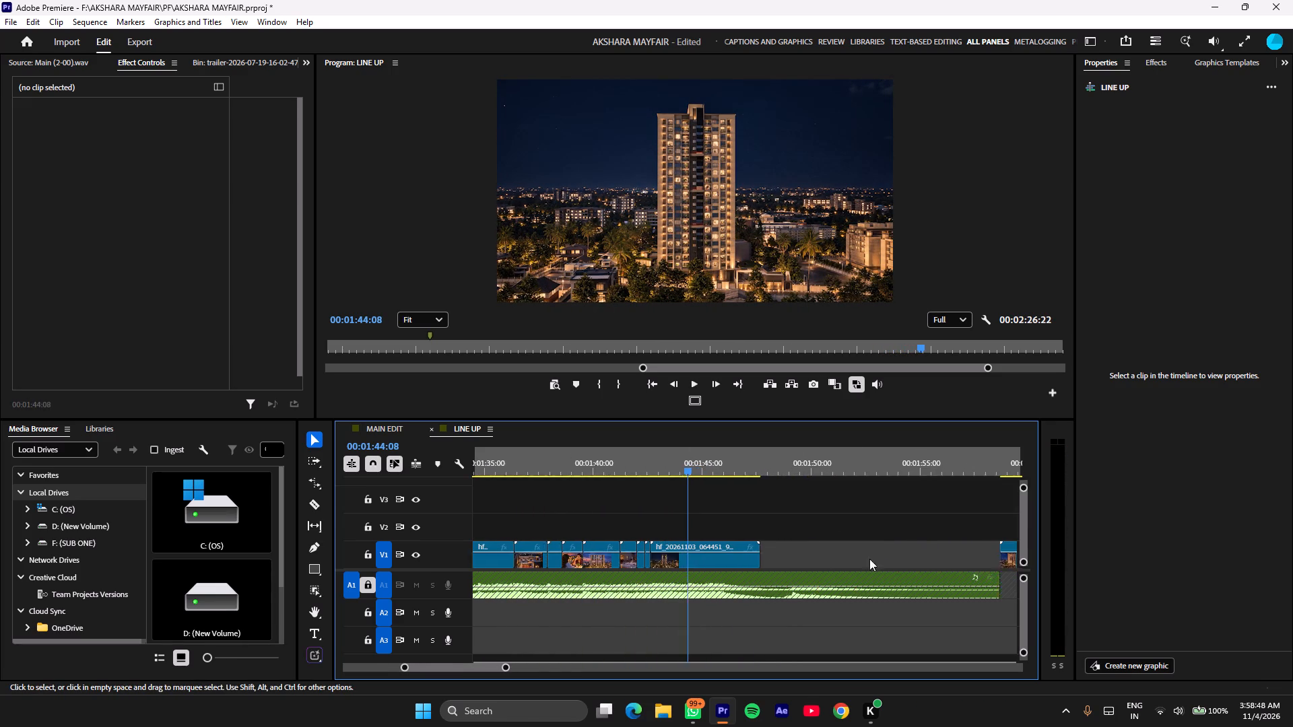
scroll(869, 559, down, 3)
drag(918, 566, 606, 570)
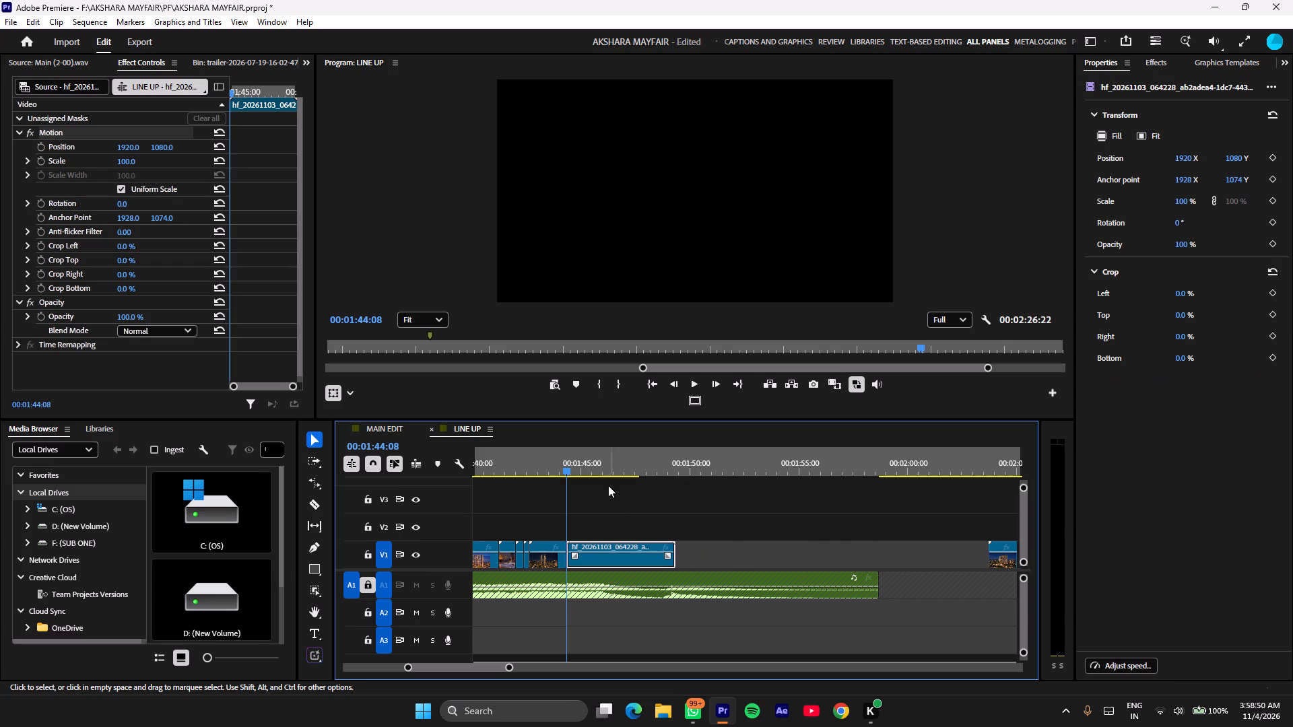
Play through the new cut and move the last night aerial clip to directly follow the wide building clip.
drag(585, 470, 503, 473)
key(space)
click(626, 487)
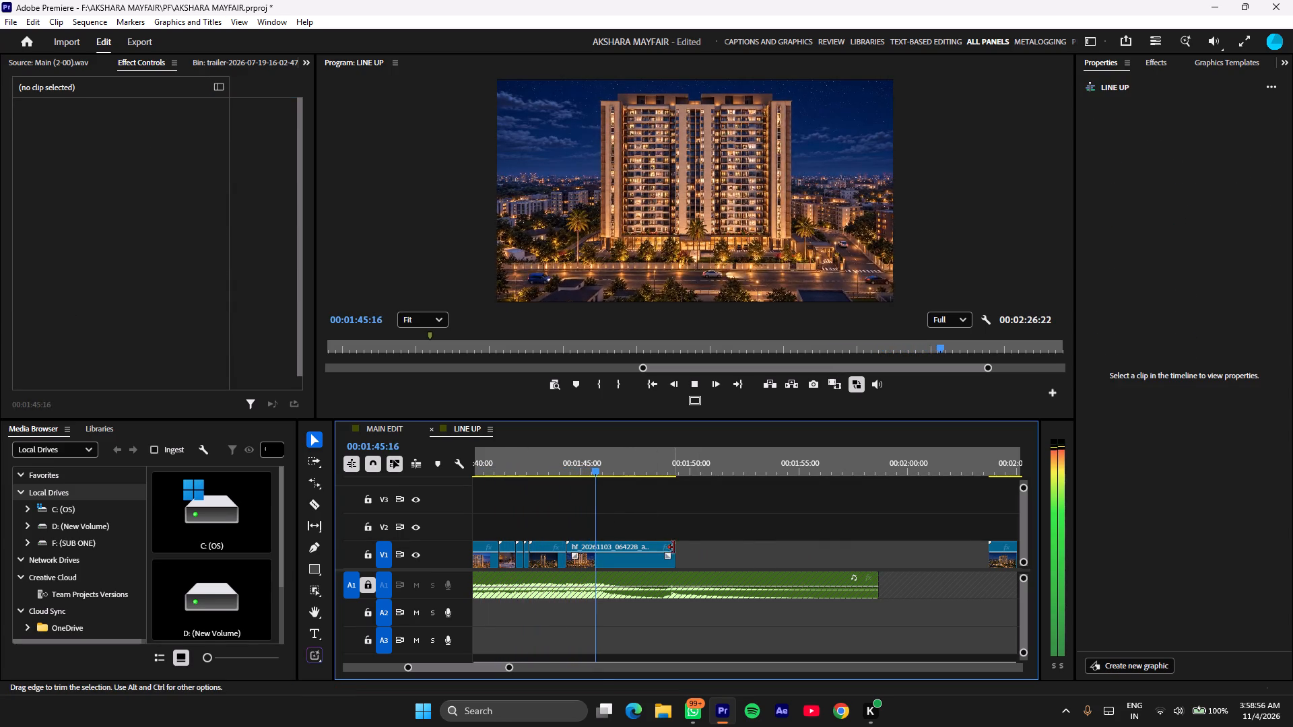
drag(1007, 564, 774, 561)
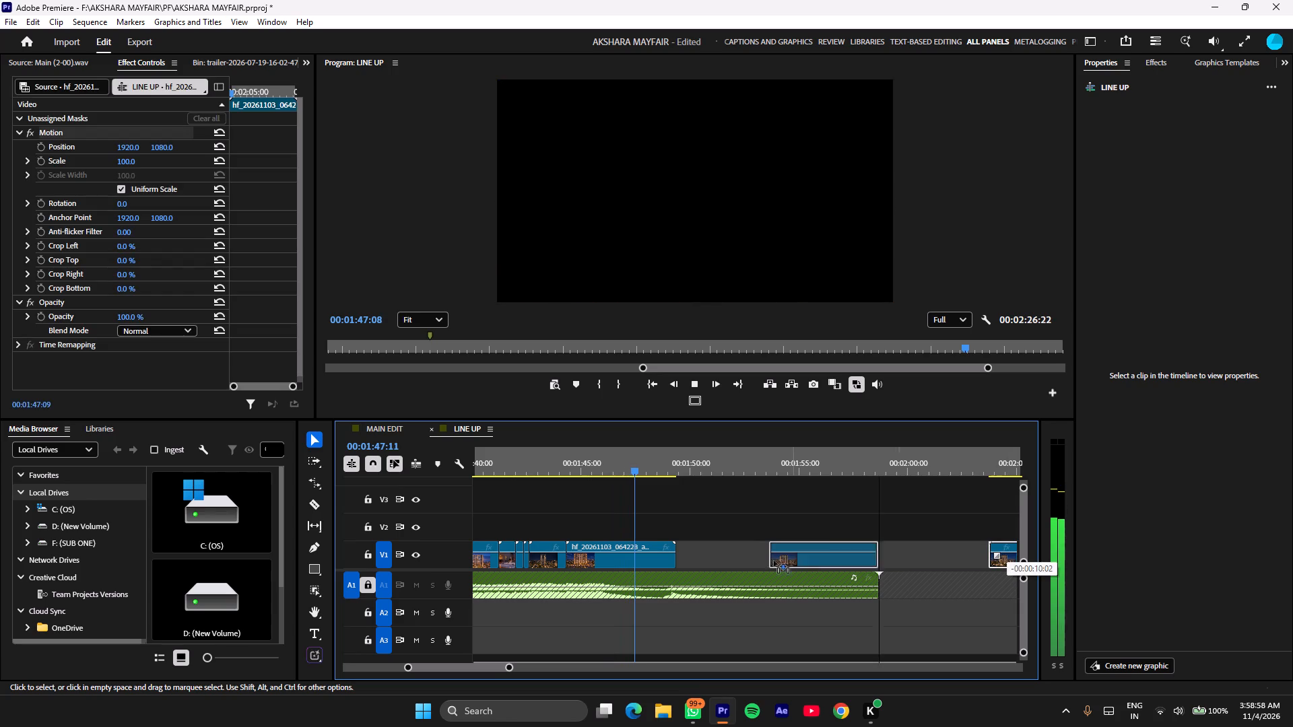
drag(774, 561, 688, 557)
Trim the start of the last night aerial clip to 00:01:50:12 and close the gap by moving it to 00:01:49:09.
click(779, 507)
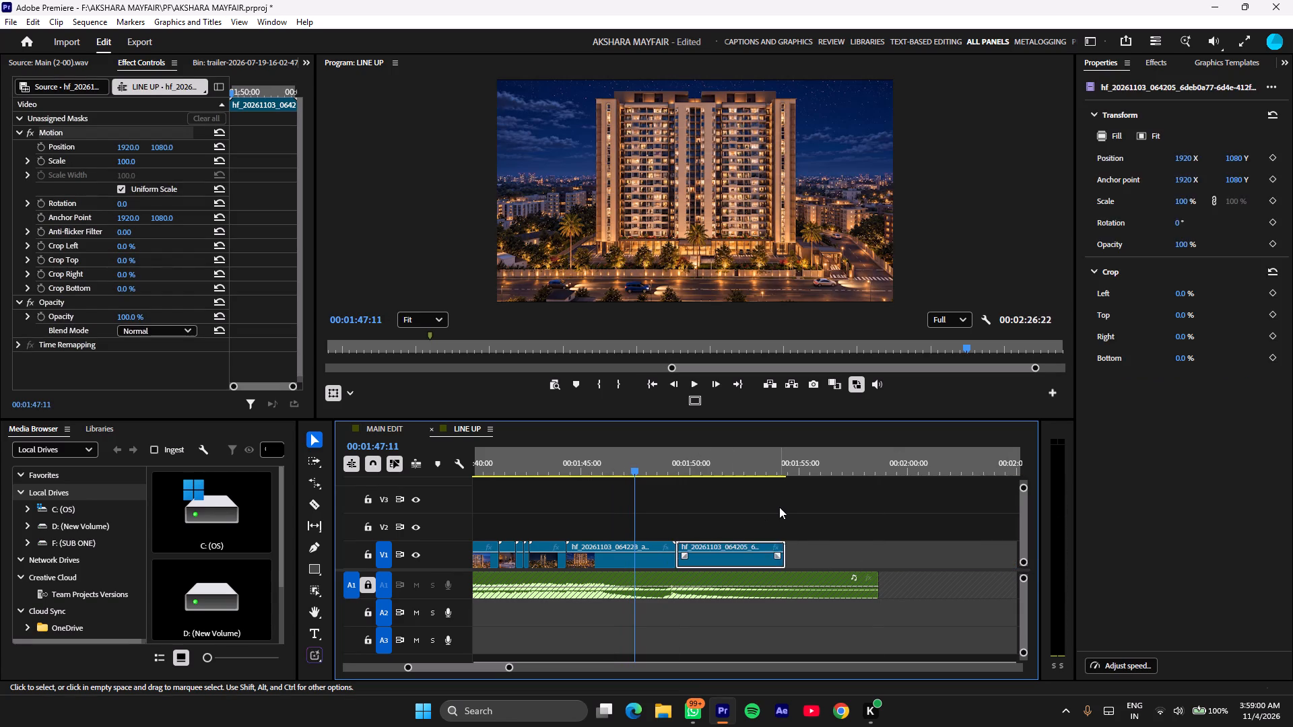
key(space)
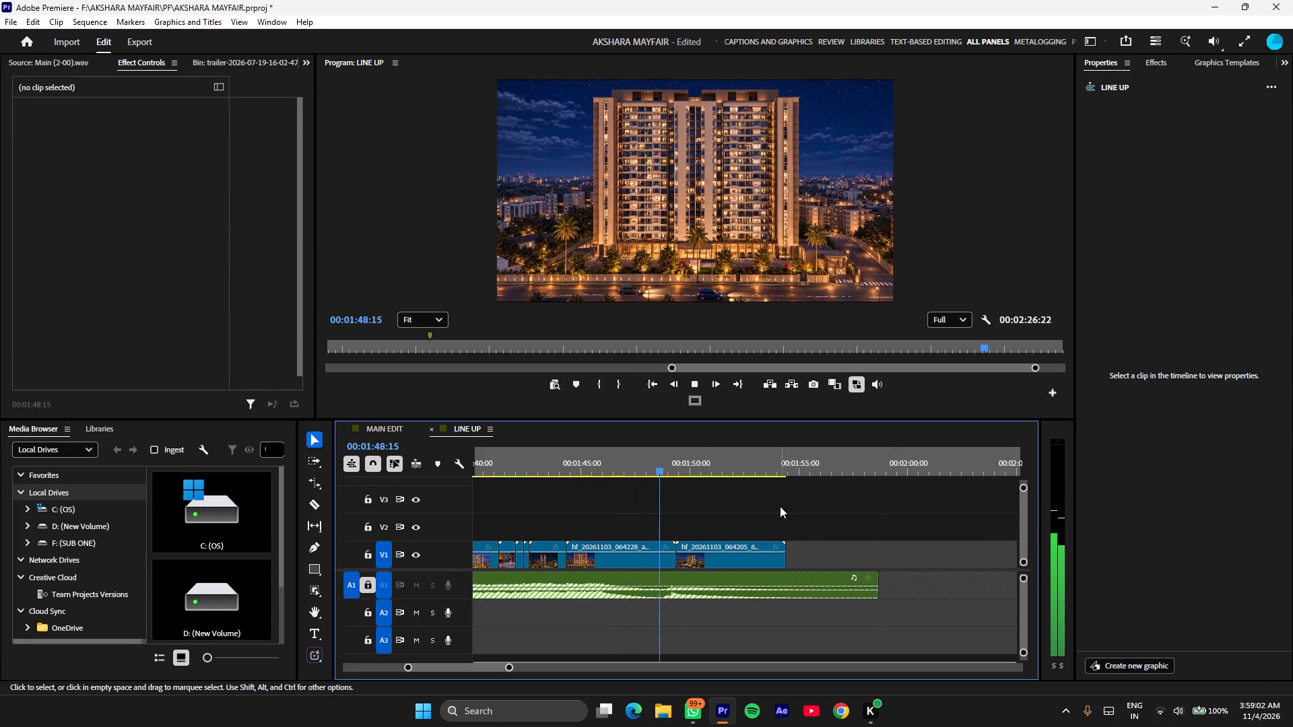
key(space)
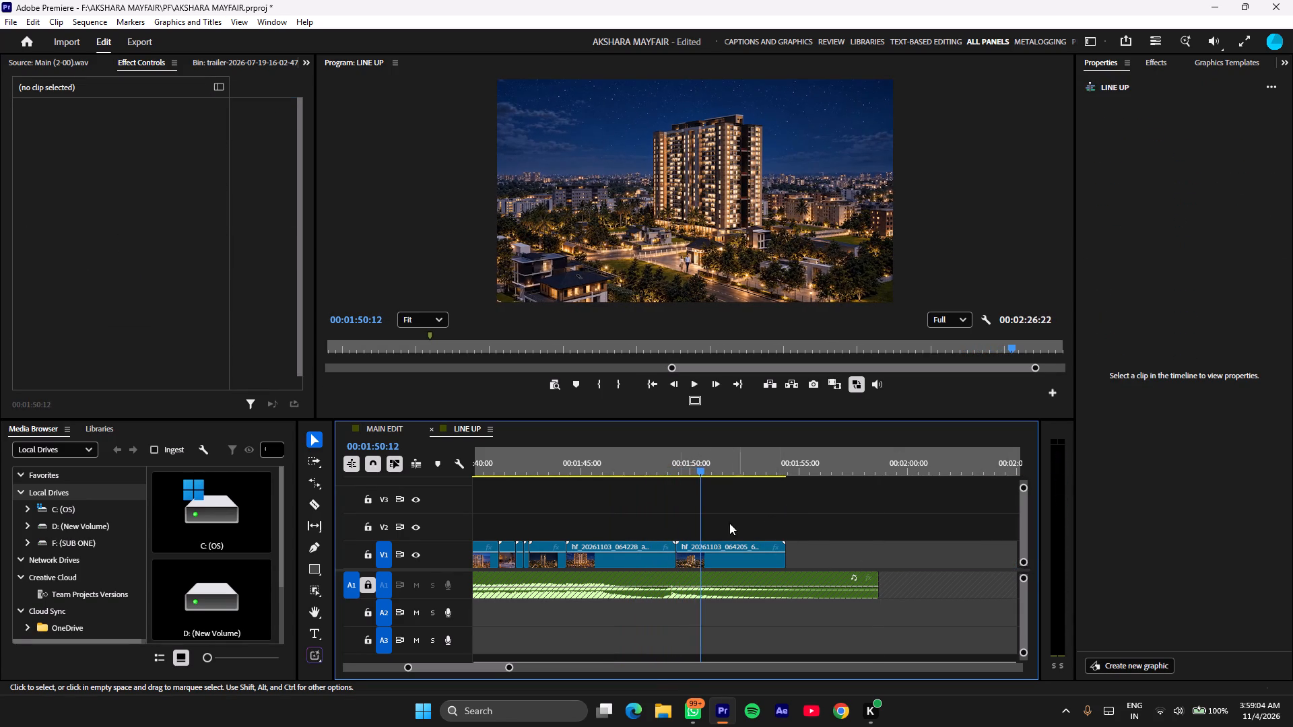
drag(679, 546, 703, 538)
drag(728, 559, 723, 562)
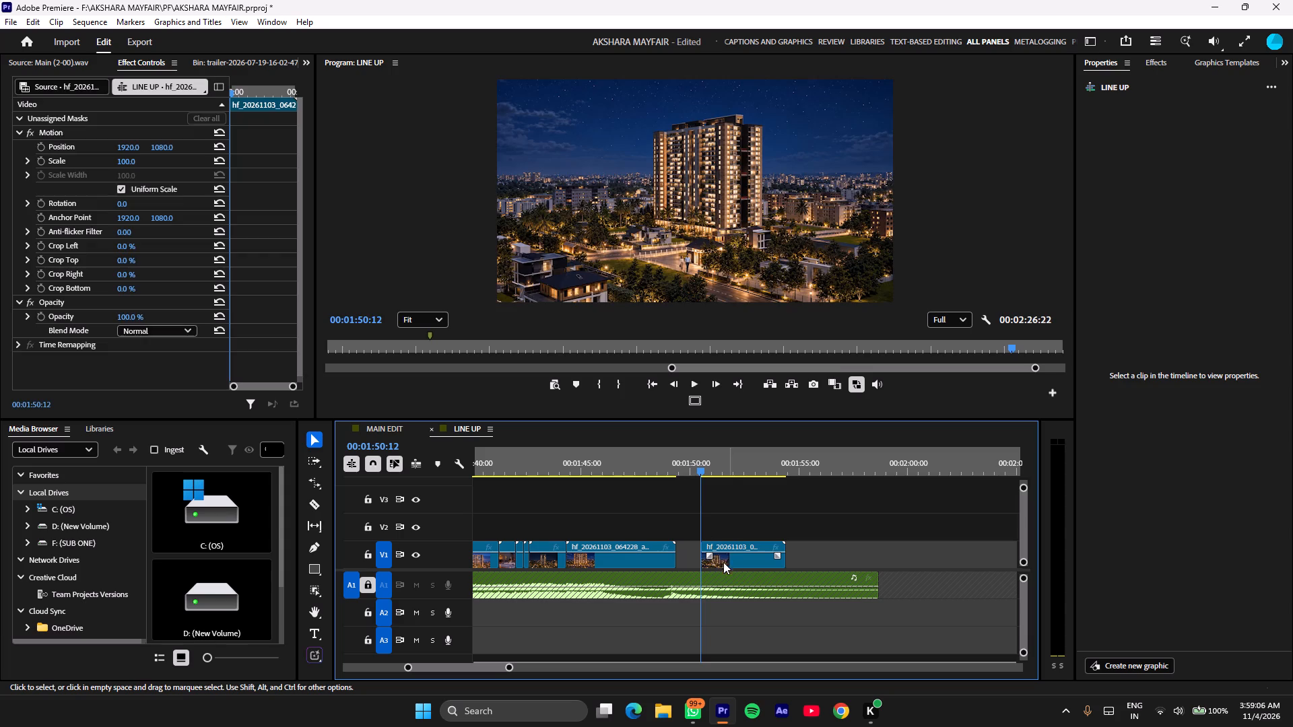
drag(723, 562, 698, 561)
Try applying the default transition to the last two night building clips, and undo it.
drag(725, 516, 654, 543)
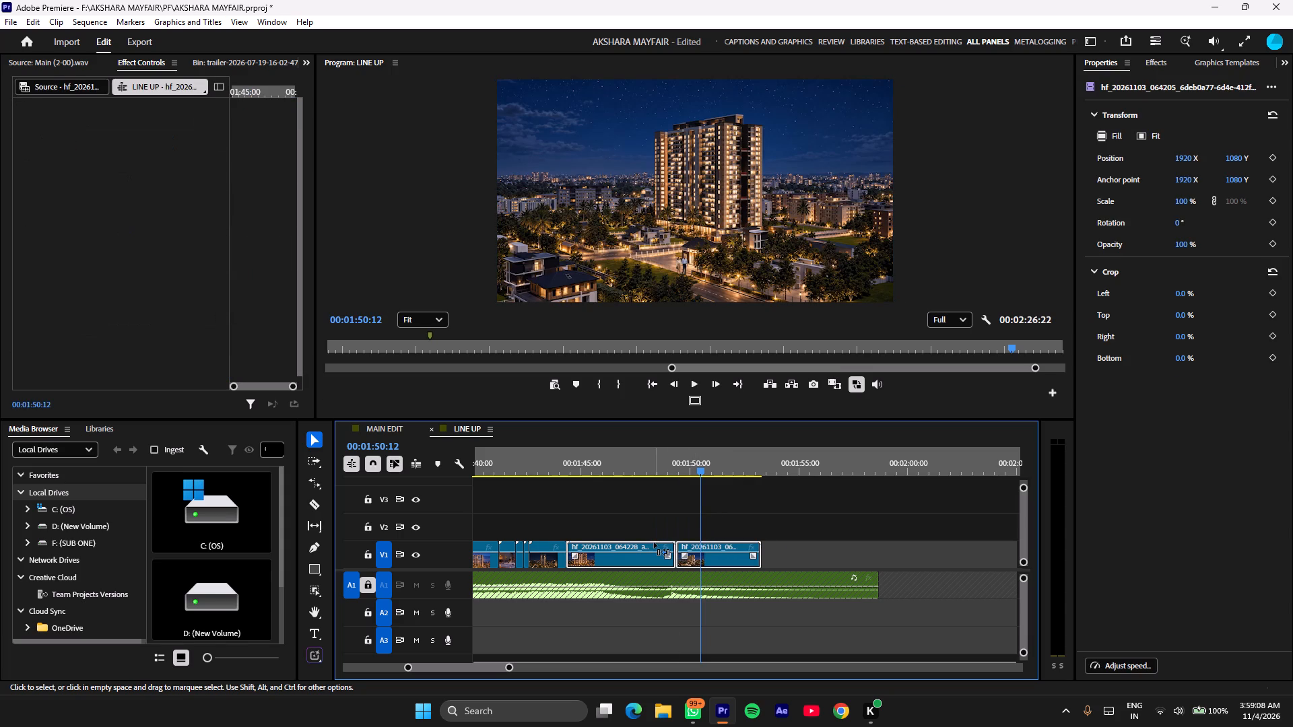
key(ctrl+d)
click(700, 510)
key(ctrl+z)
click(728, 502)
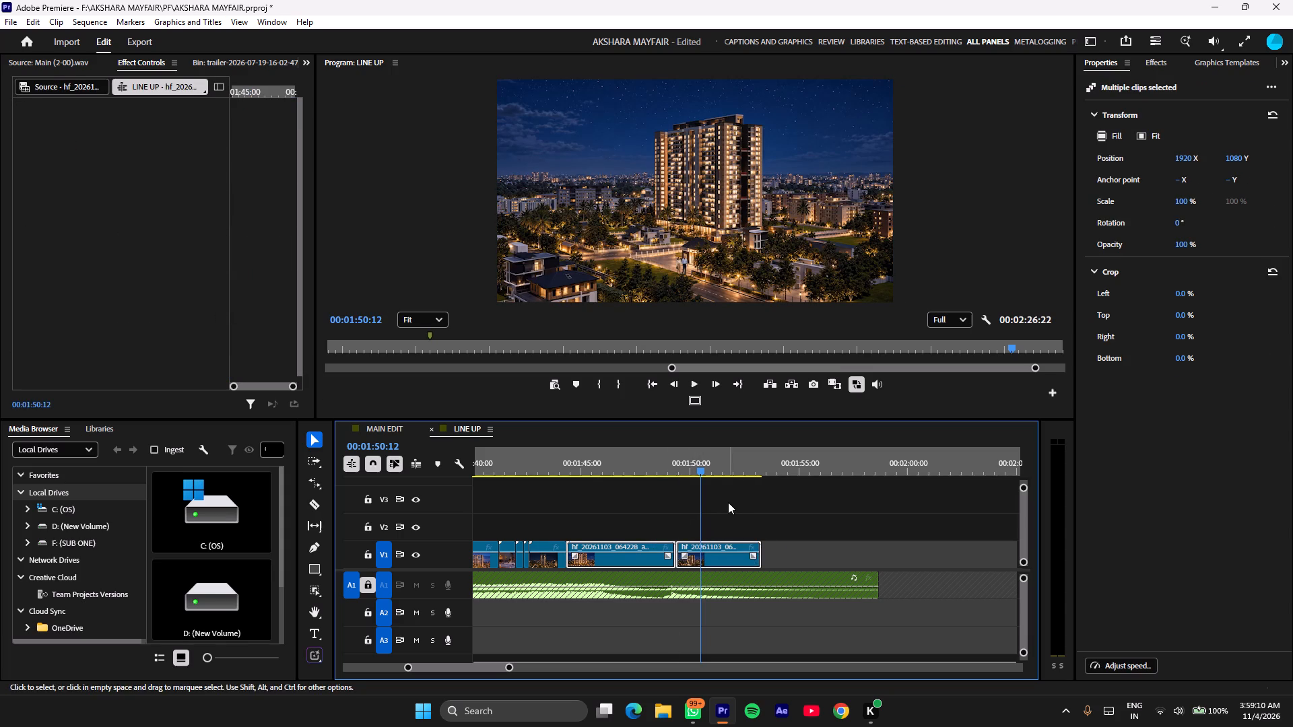
Play the ending and add a cross dissolve of about 1.5 seconds at the end of the last clip.
drag(642, 461, 571, 468)
key(space)
drag(571, 468, 539, 475)
key(space)
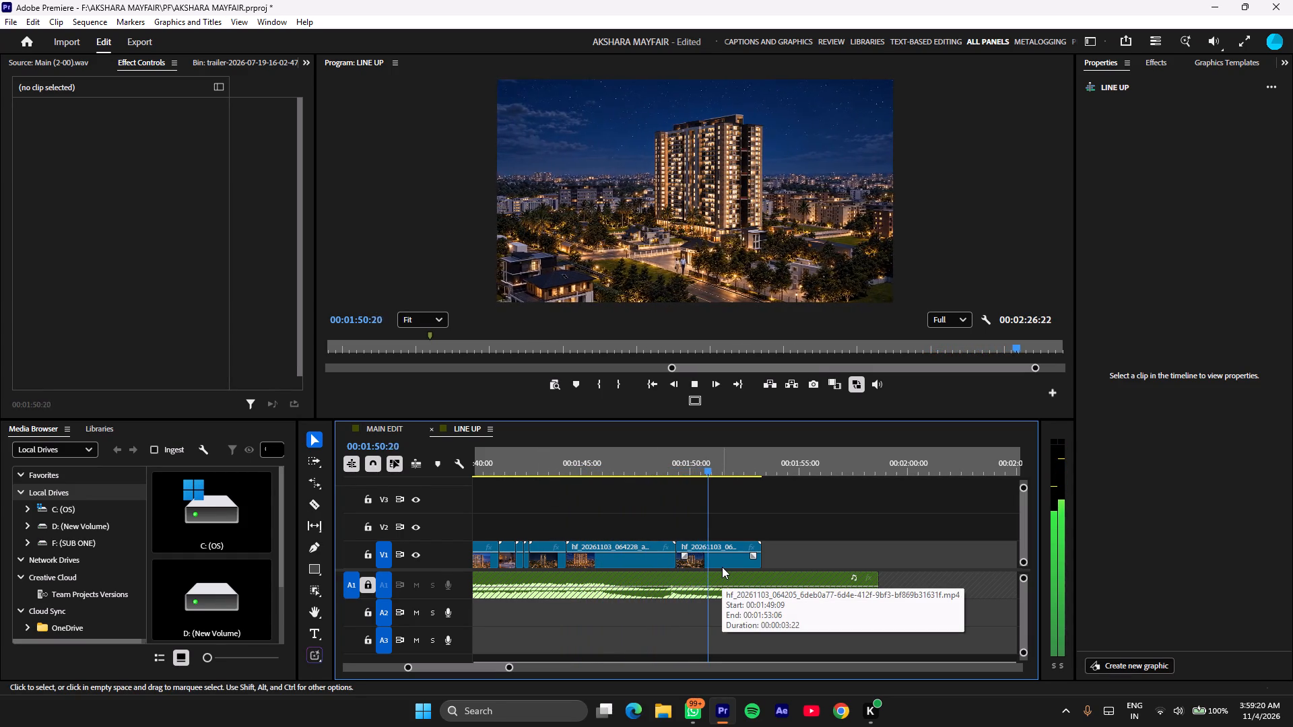
drag(754, 556, 716, 562)
key(space)
drag(717, 553, 730, 553)
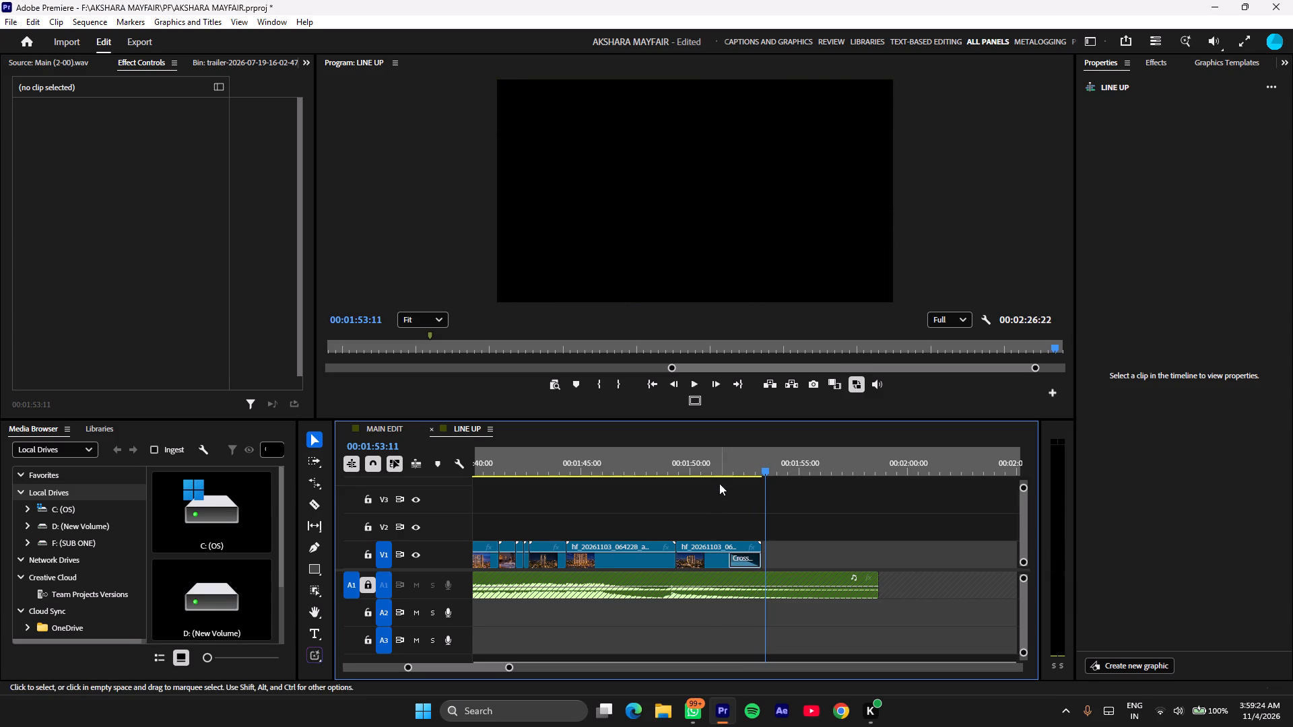
Play through the final fade-out and mark the sequence's out point at about 00:01:55:00.
click(708, 471)
click(764, 491)
key(space)
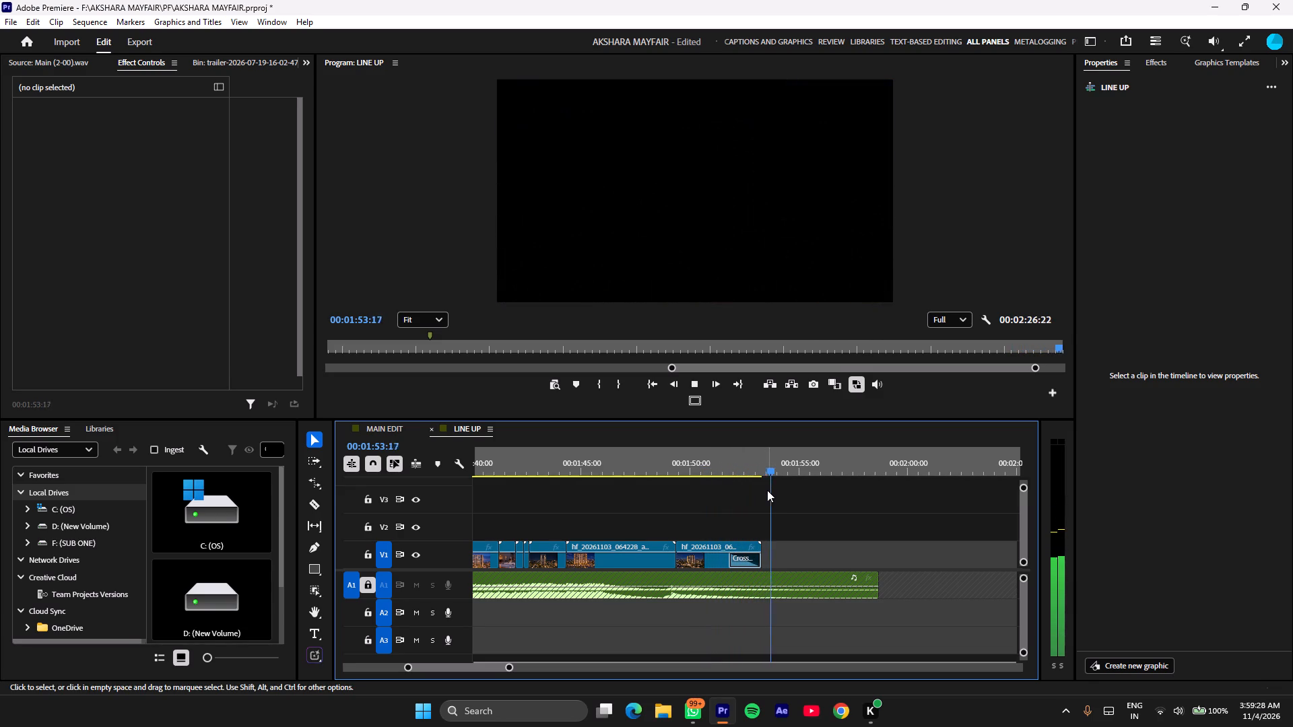
text(o)
key(space)
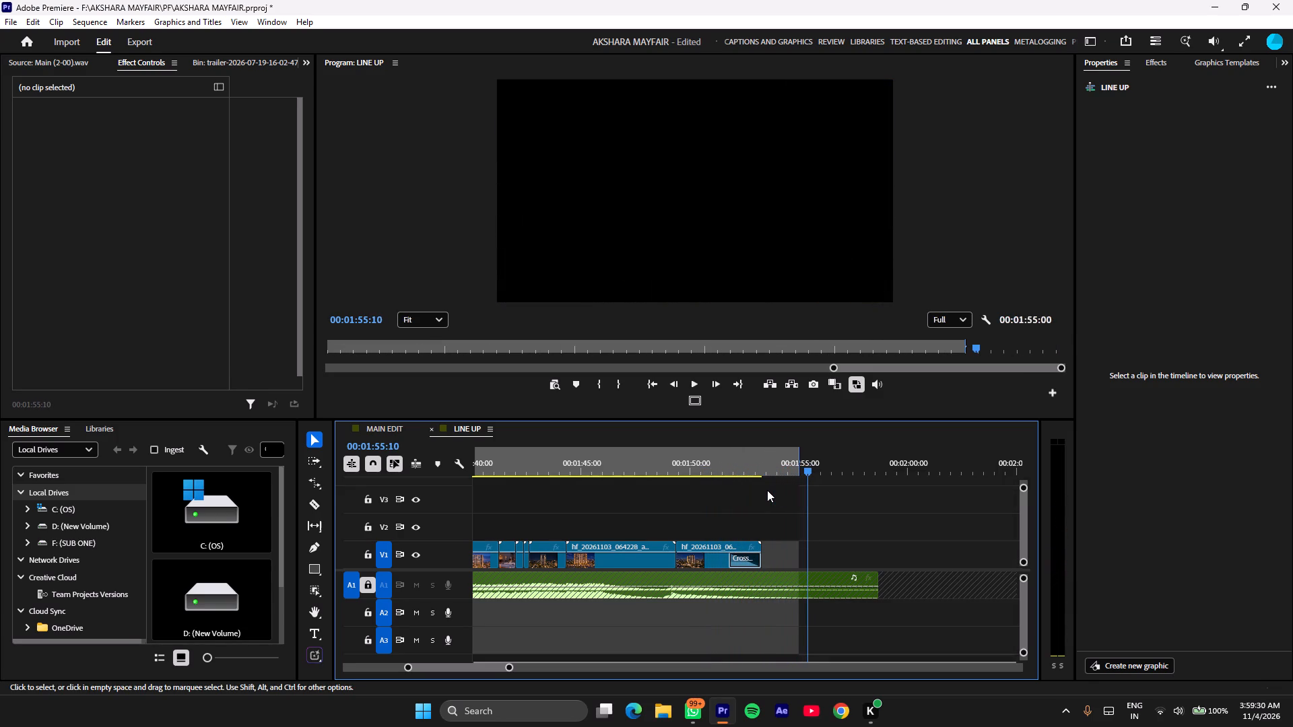
Save the project.
key(ctrl+s)
Show the whole sequence in the timeline and return the playhead to 00:00:00:00.
text(--)
key(minus)
key(minus)
drag(671, 459, 432, 487)
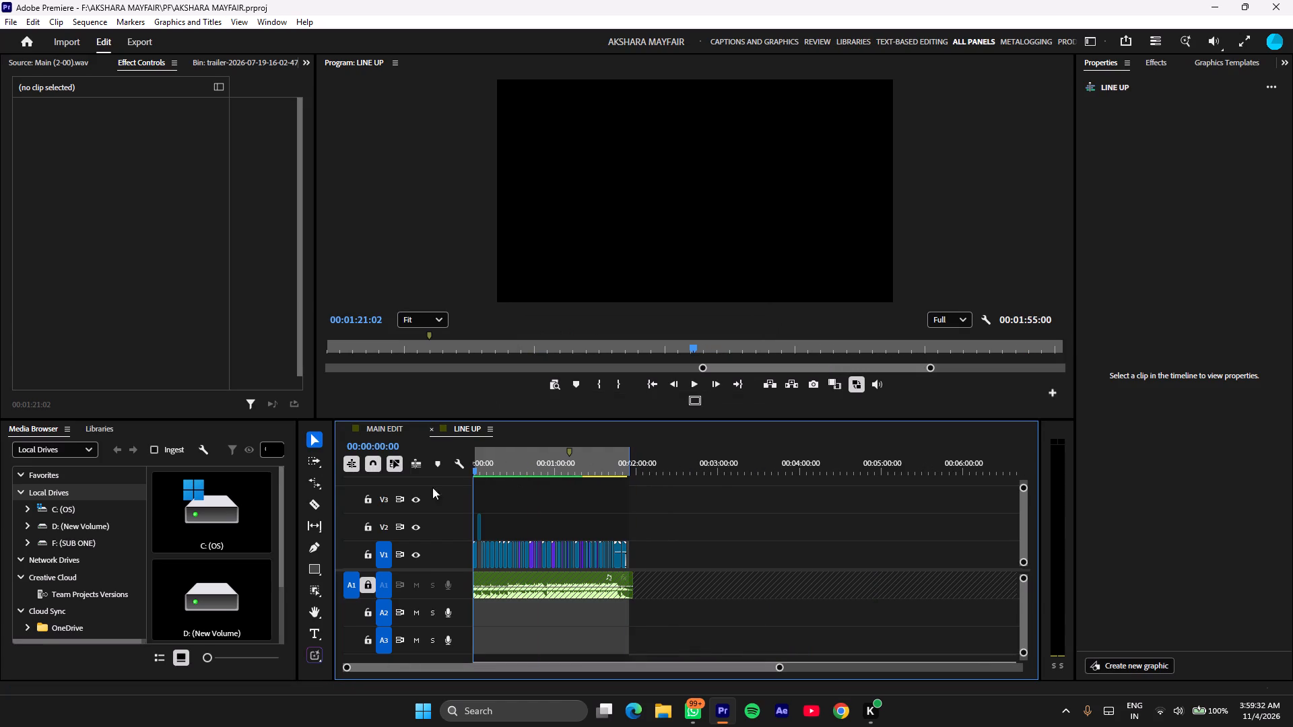
Open the export settings for the LINE UP sequence and name the output file AKSHARA LINEUP.
drag(432, 487, 303, 508)
key(ctrl+m)
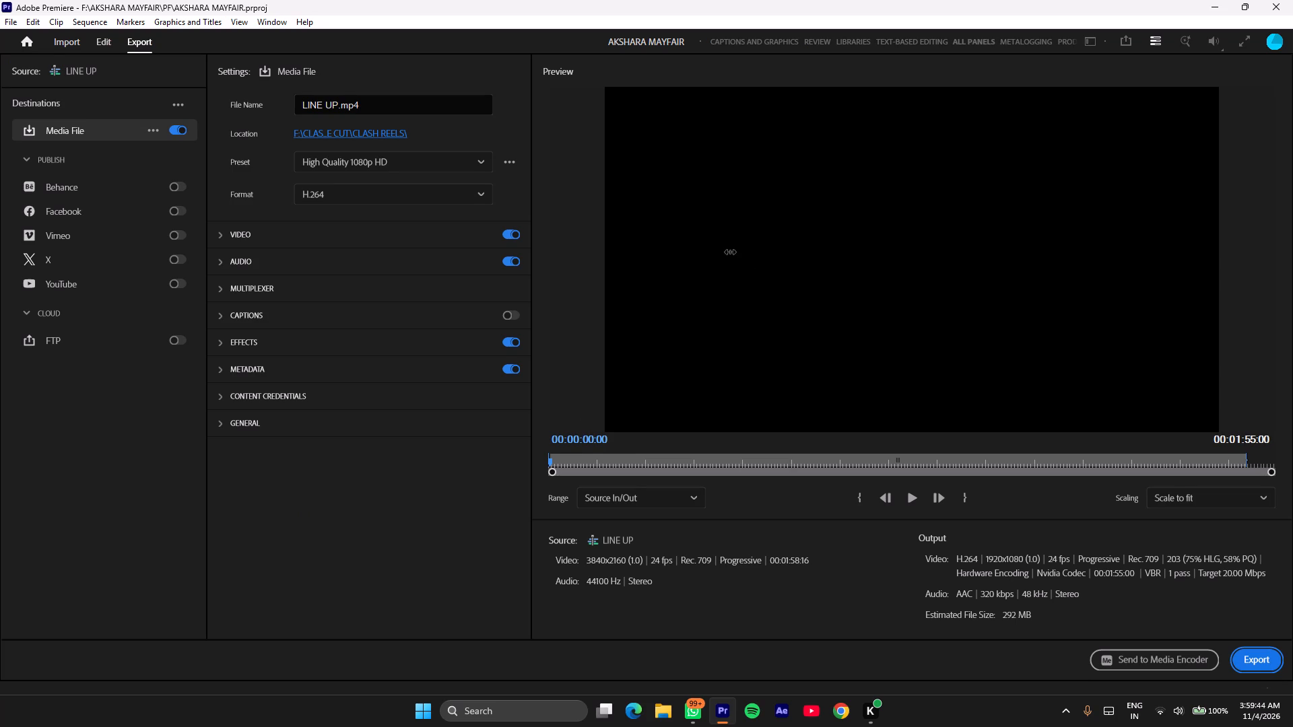
drag(426, 108, 167, 127)
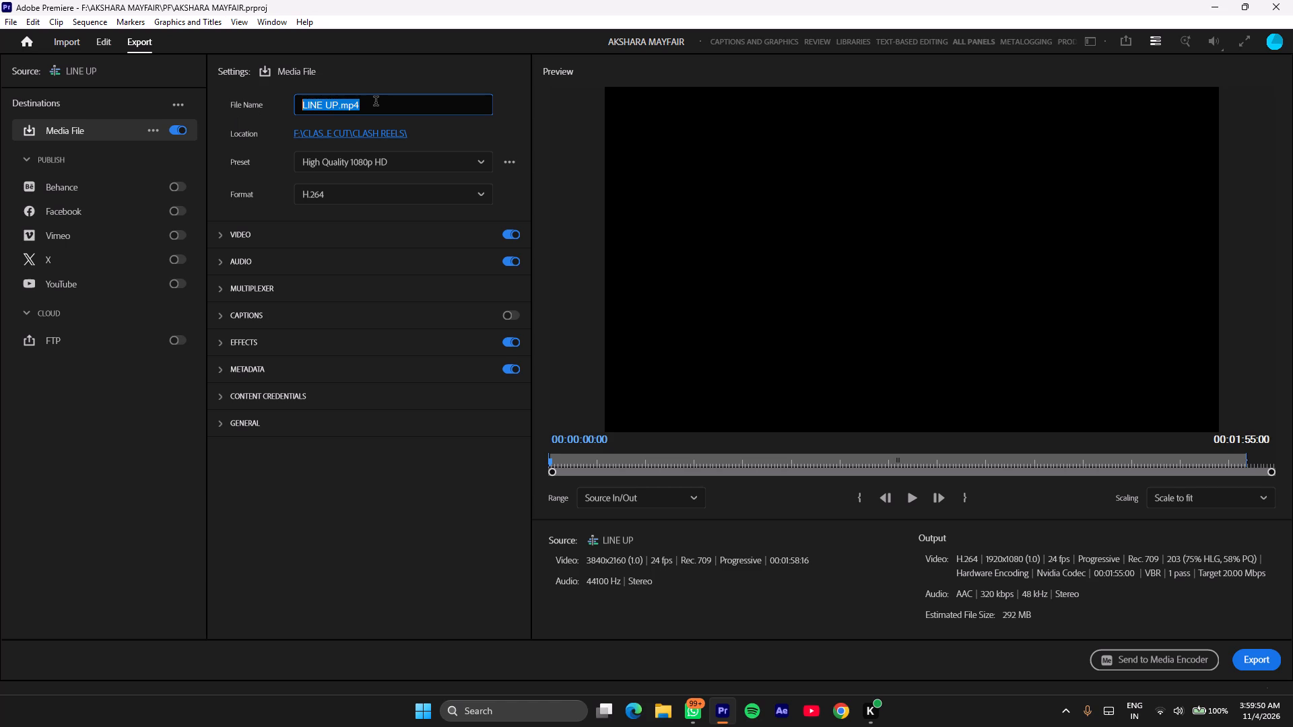
text(AKSHARA)
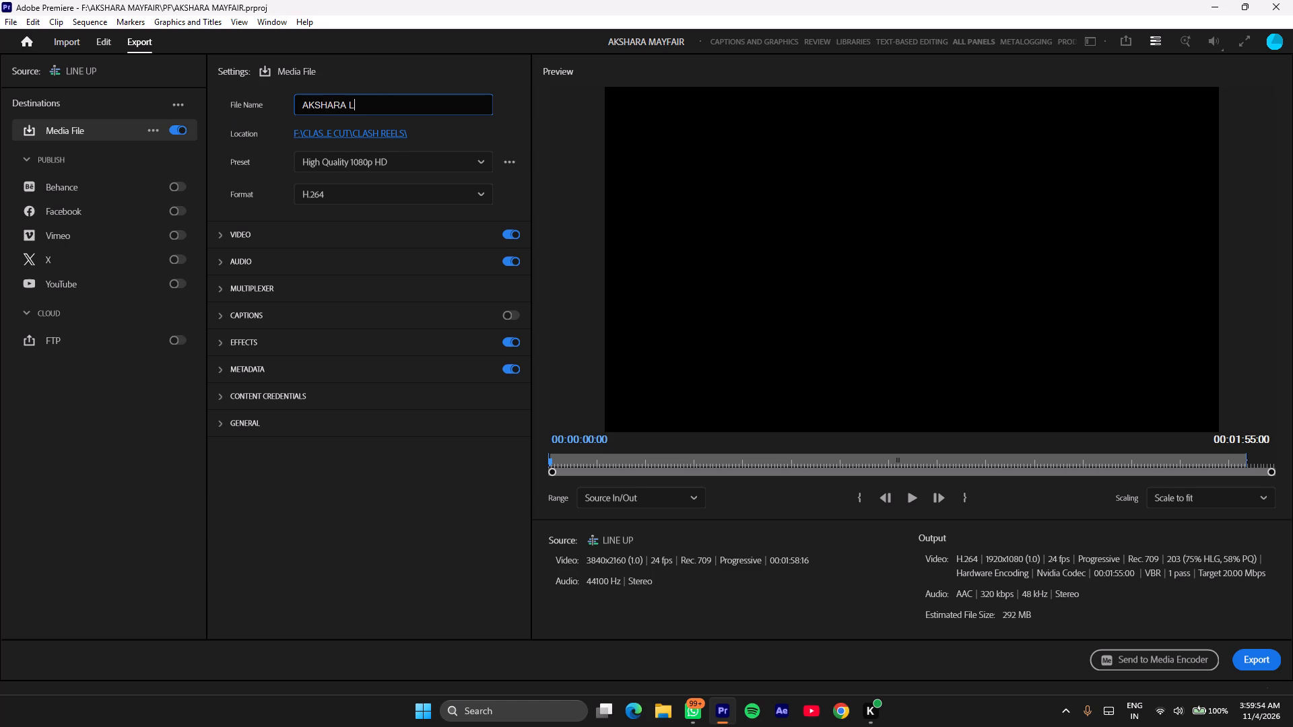
text(UP)
key(space)
Compare the matched-source bitrate presets and set the export preset to Match Source - Adaptive Low Bitrate.
click(381, 162)
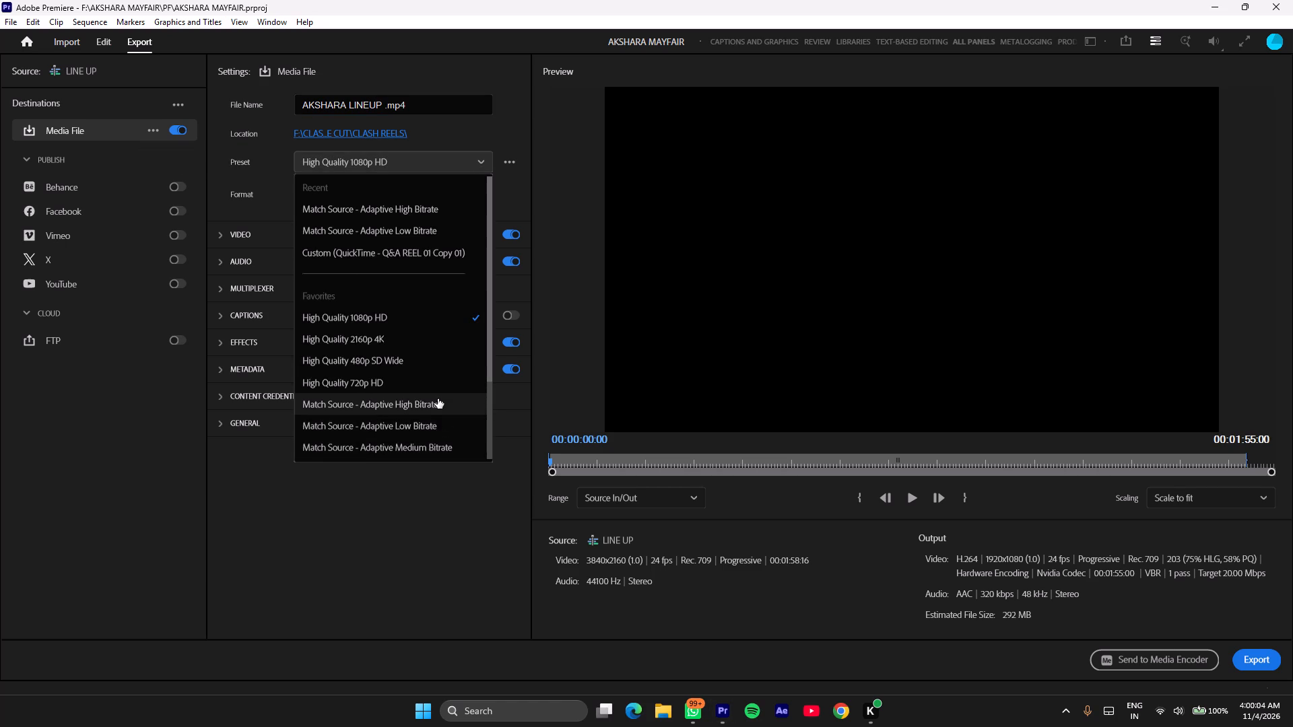
click(438, 399)
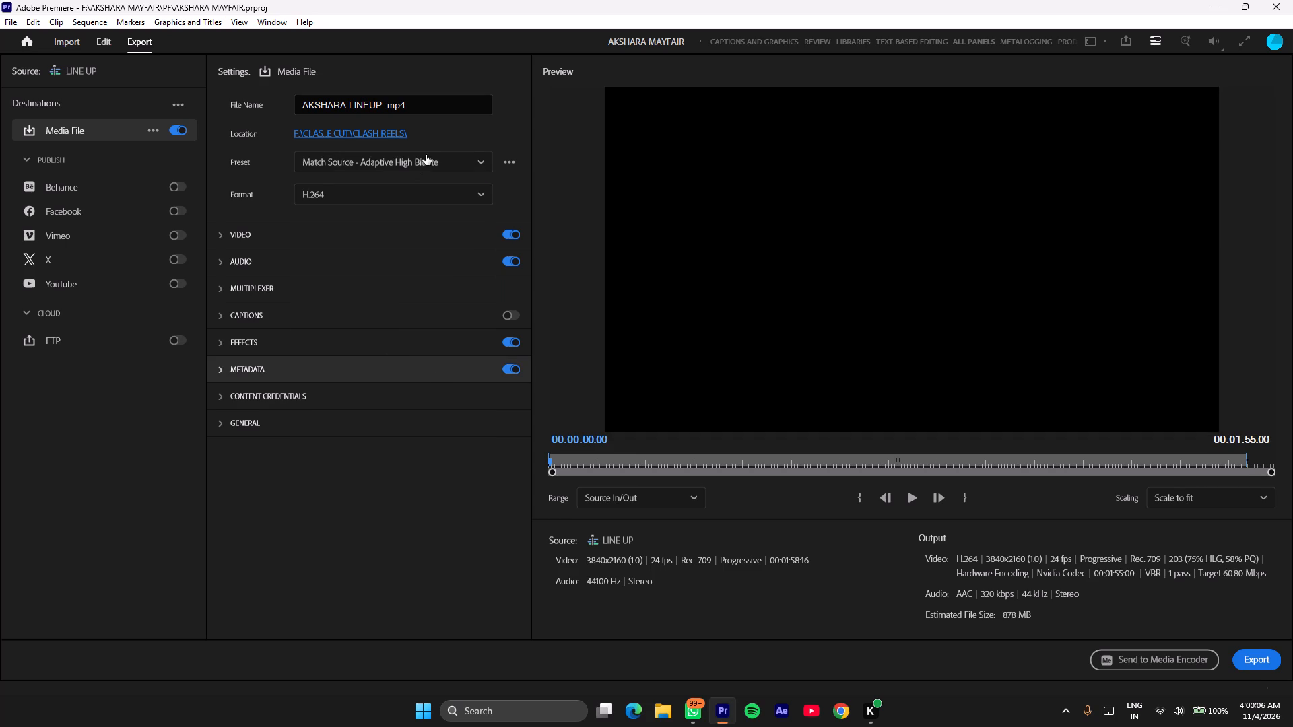
click(426, 158)
click(426, 423)
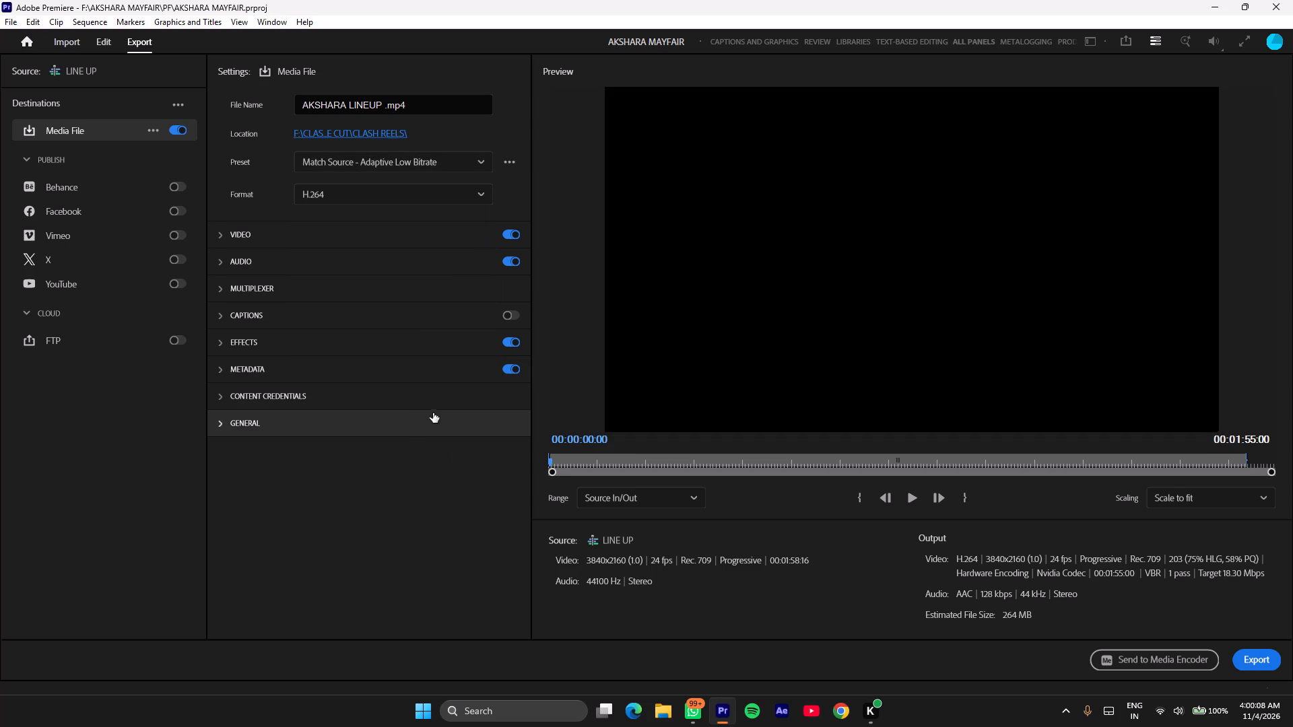
Create a folder named RENDER inside AKSHARA MAYFAIR on drive F: and set it as the export location.
click(364, 135)
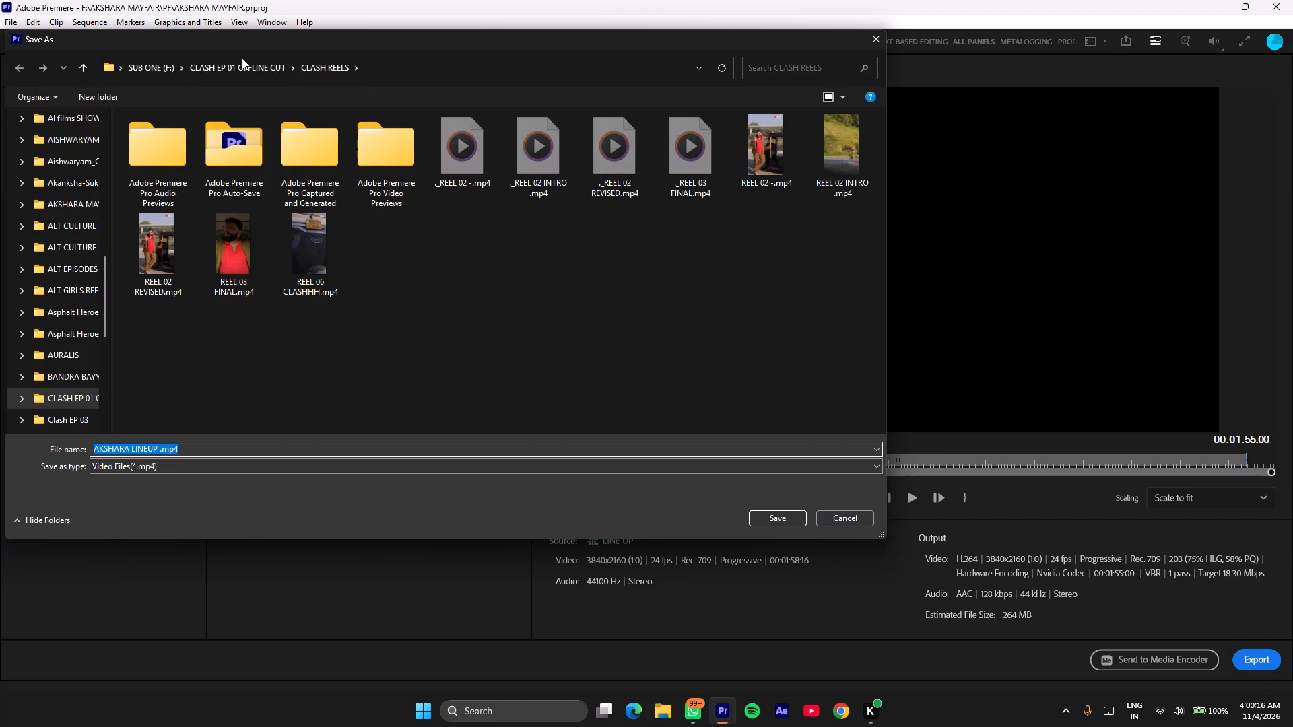
click(165, 67)
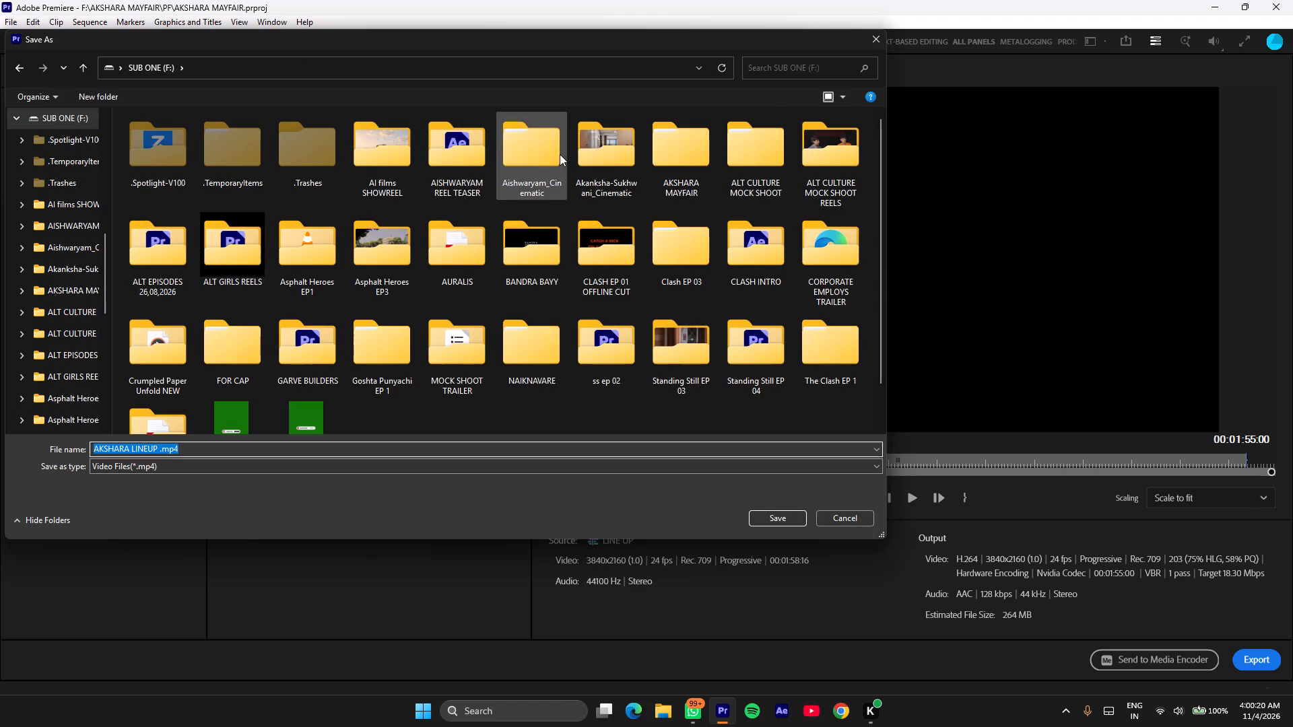
double_click(676, 153)
right_click(232, 265)
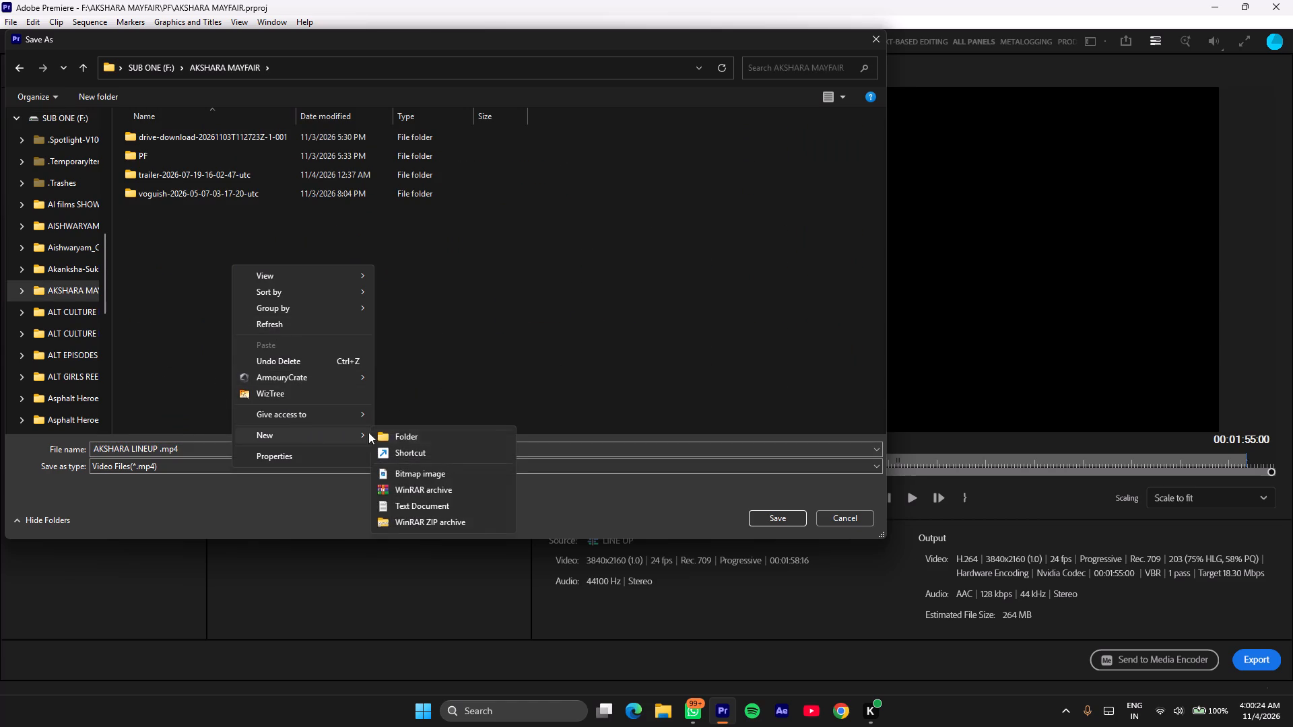
click(399, 438)
key(r)
text(ENDER)
click(400, 438)
click(402, 376)
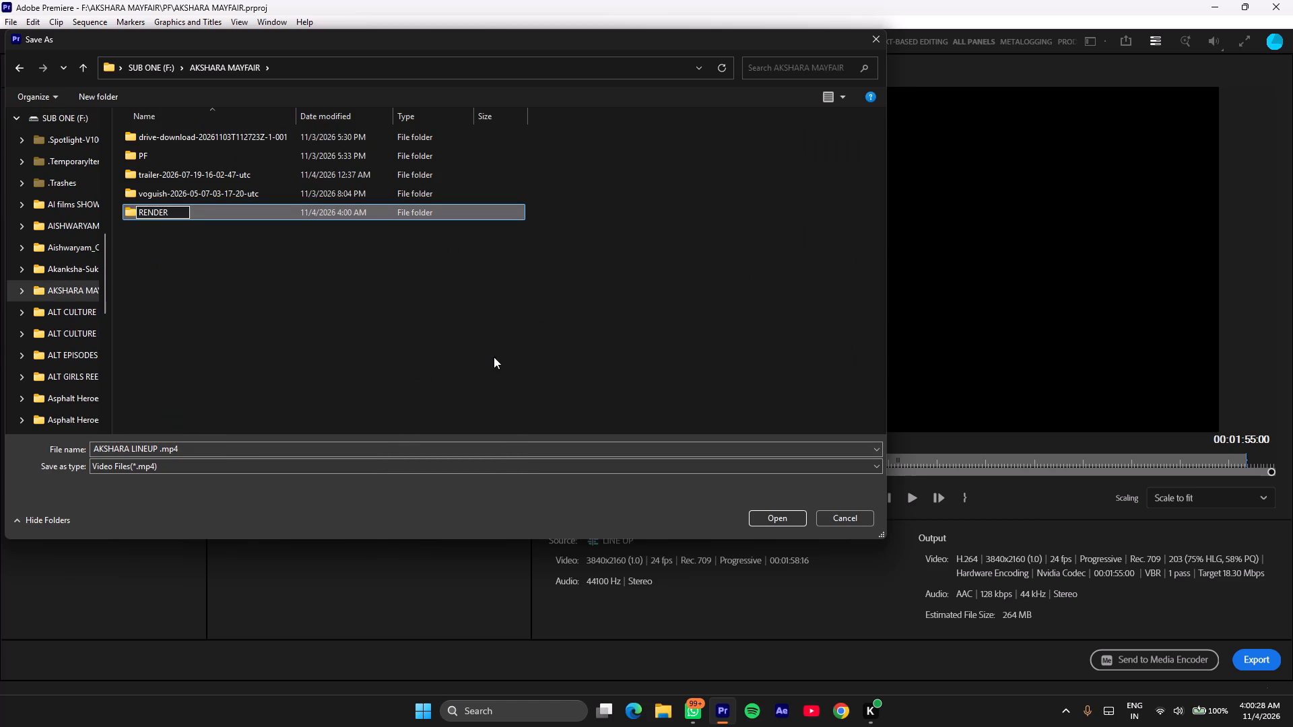
double_click(182, 216)
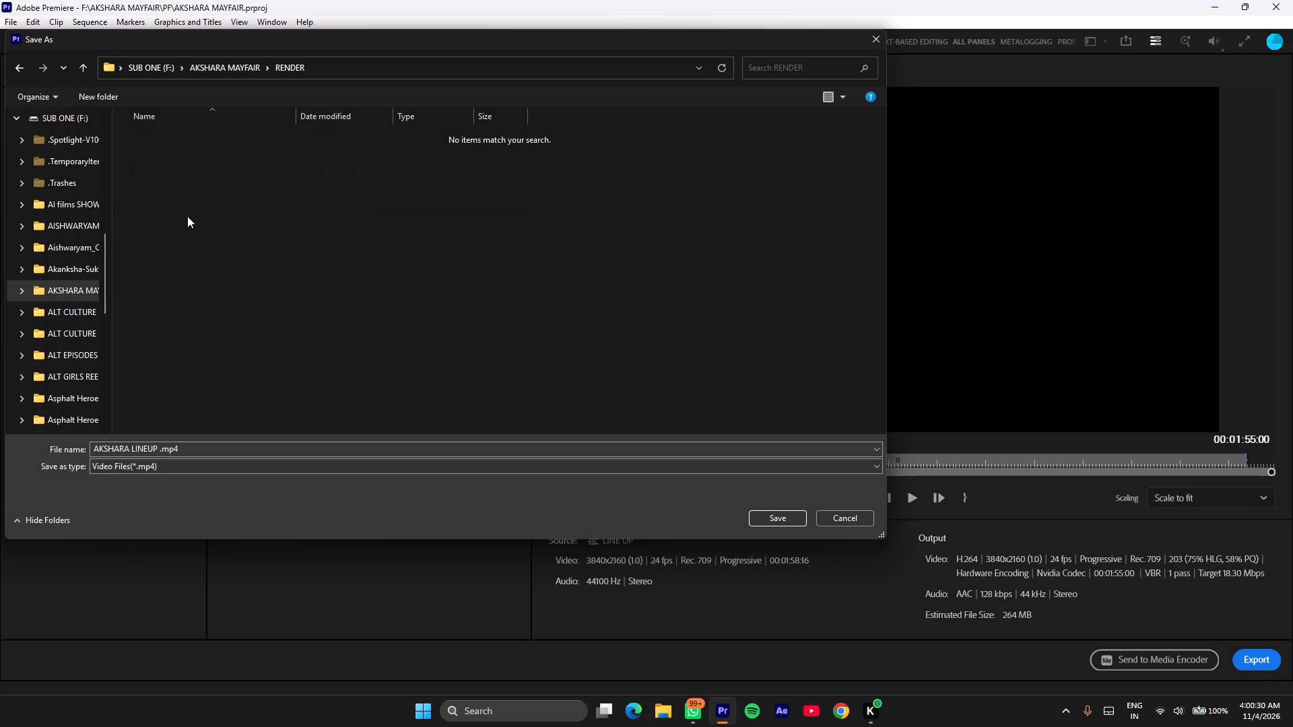
click(769, 518)
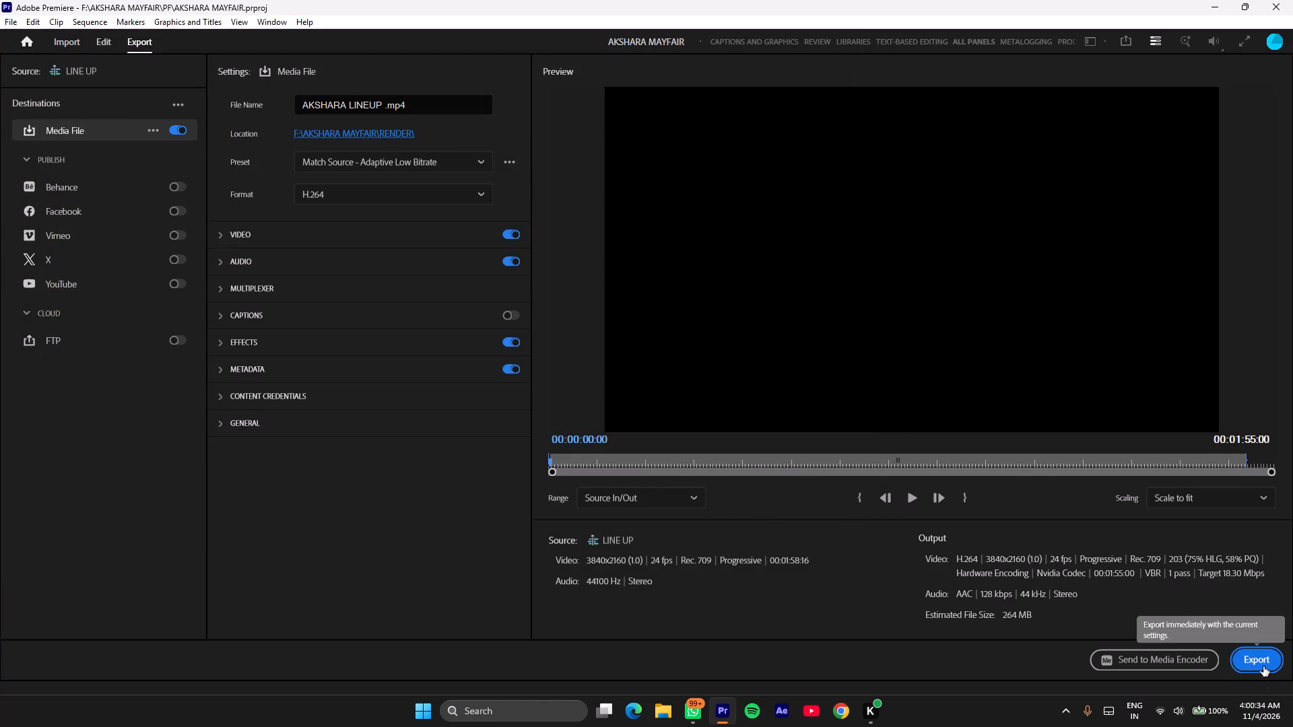
Export the sequence as an H.264 video with the current settings.
click(1263, 666)
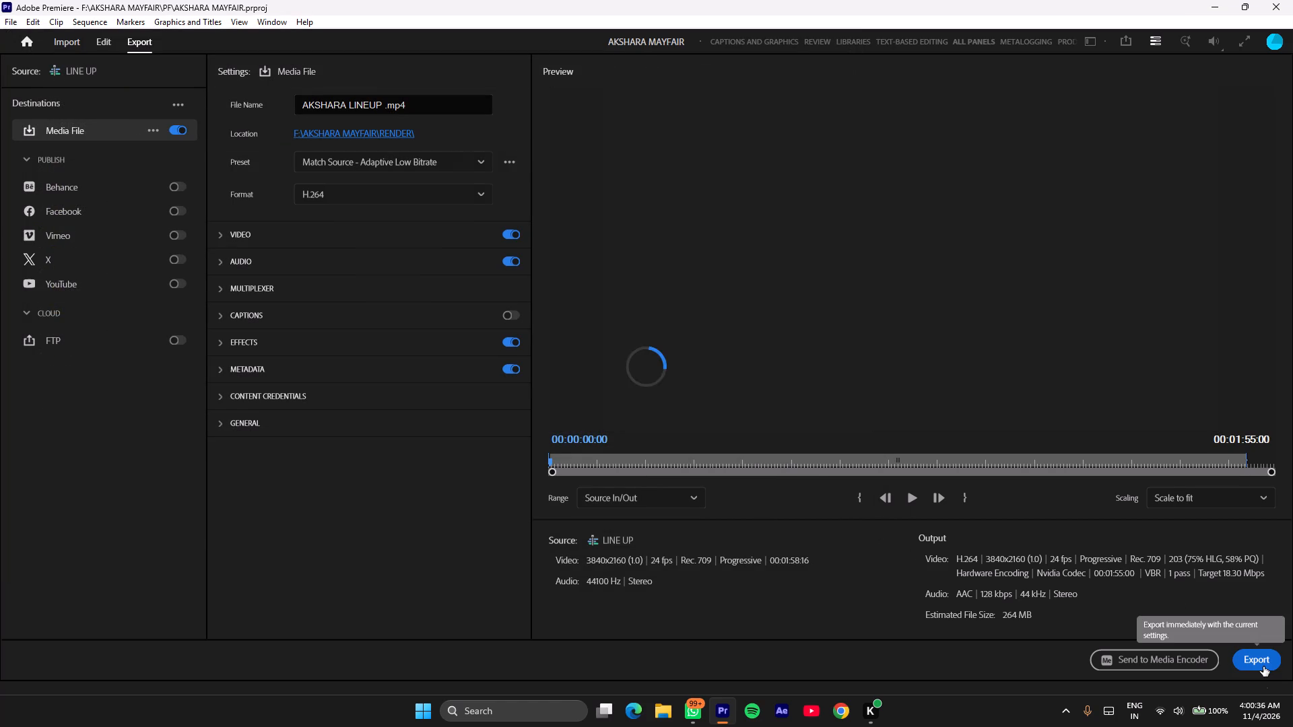
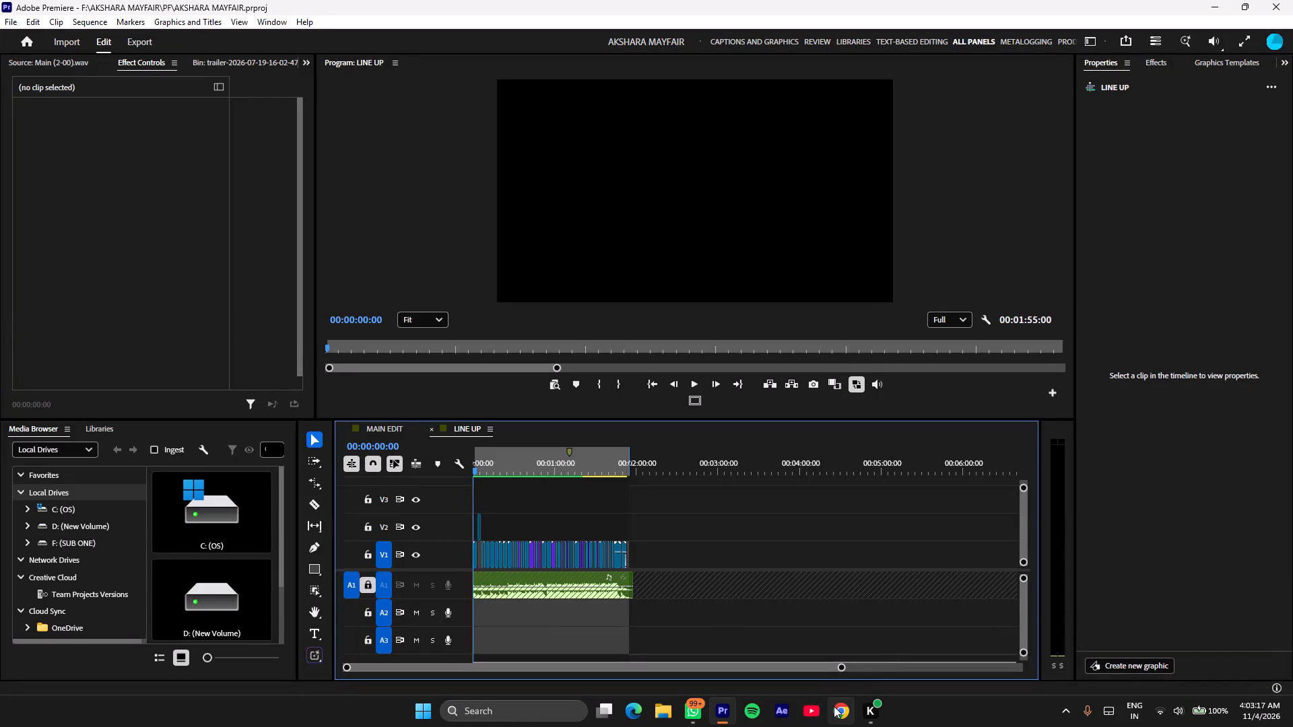
Switch to Chrome with the Person 1 profile, find the Frame.io website through Google and sign in.
click(834, 706)
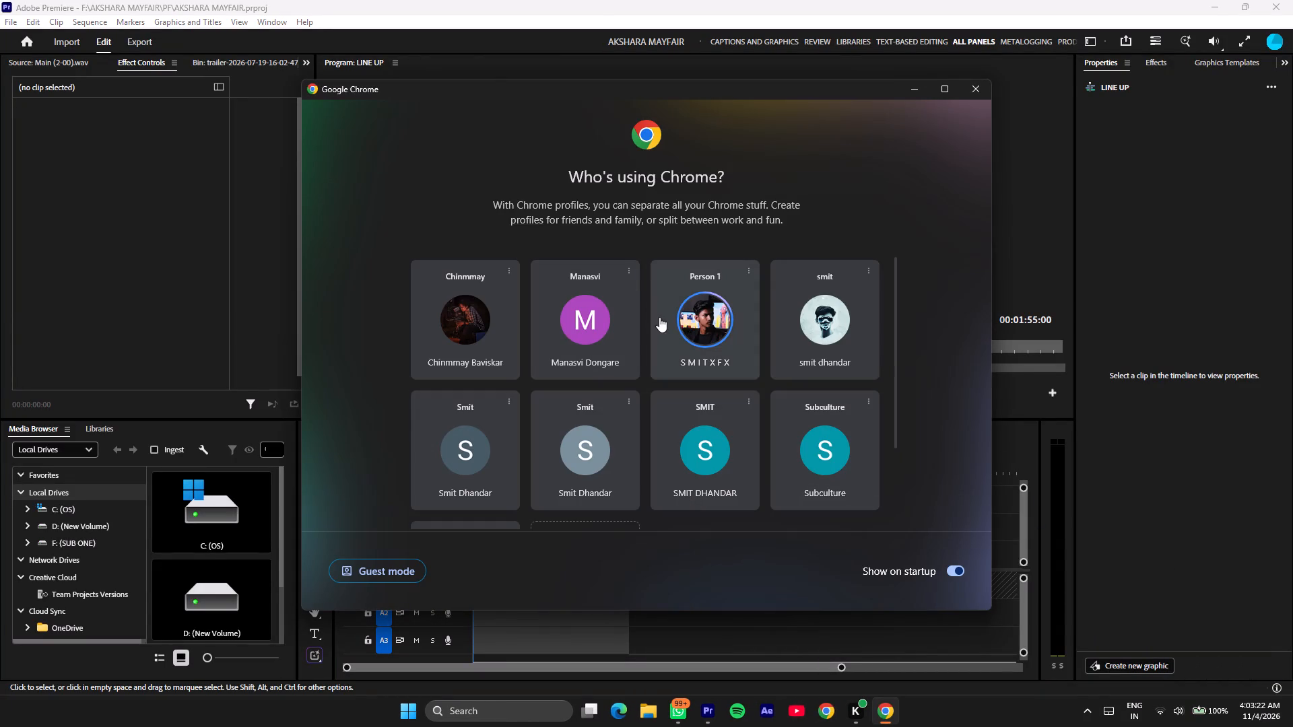
click(688, 318)
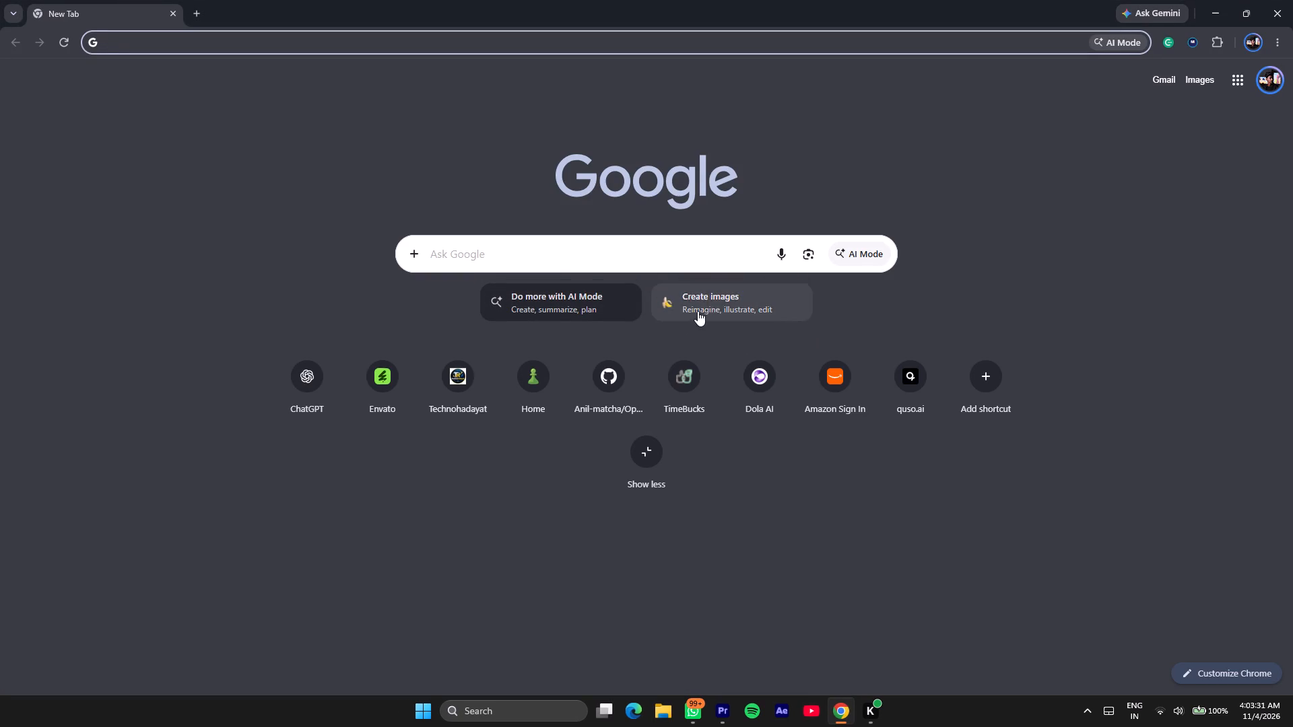
click(502, 252)
click(463, 314)
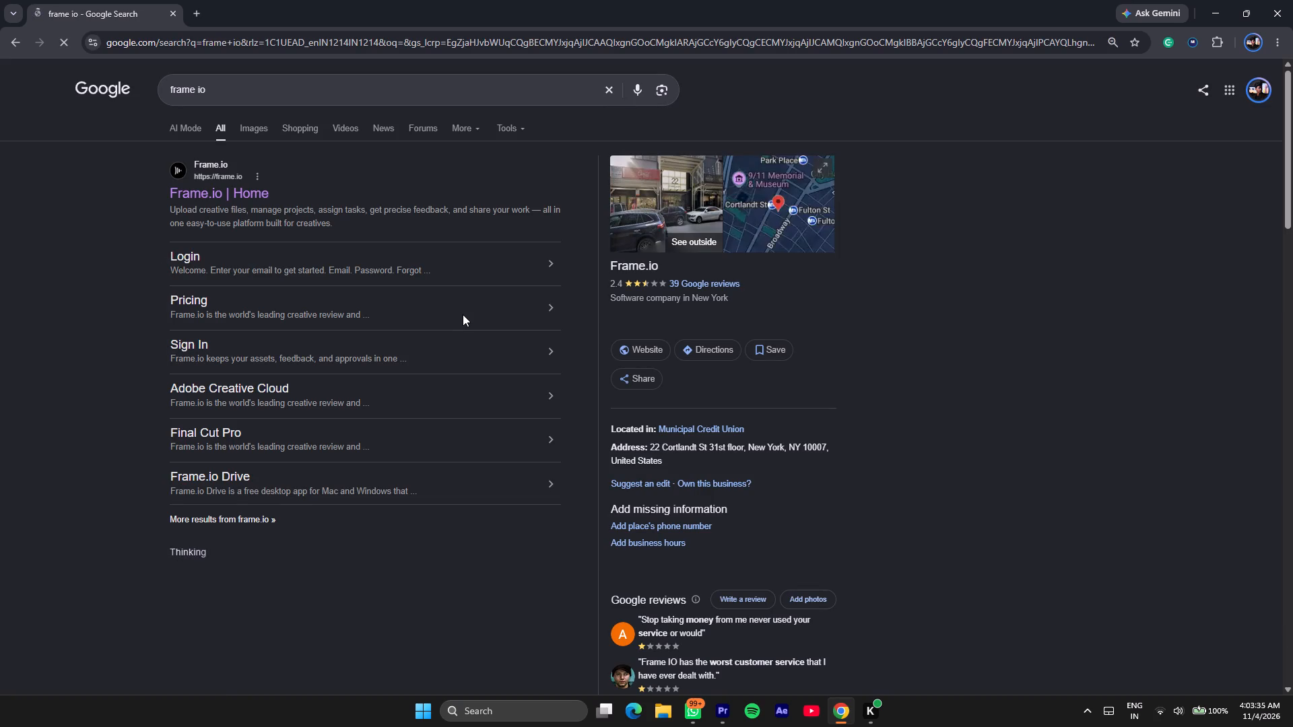
click(203, 192)
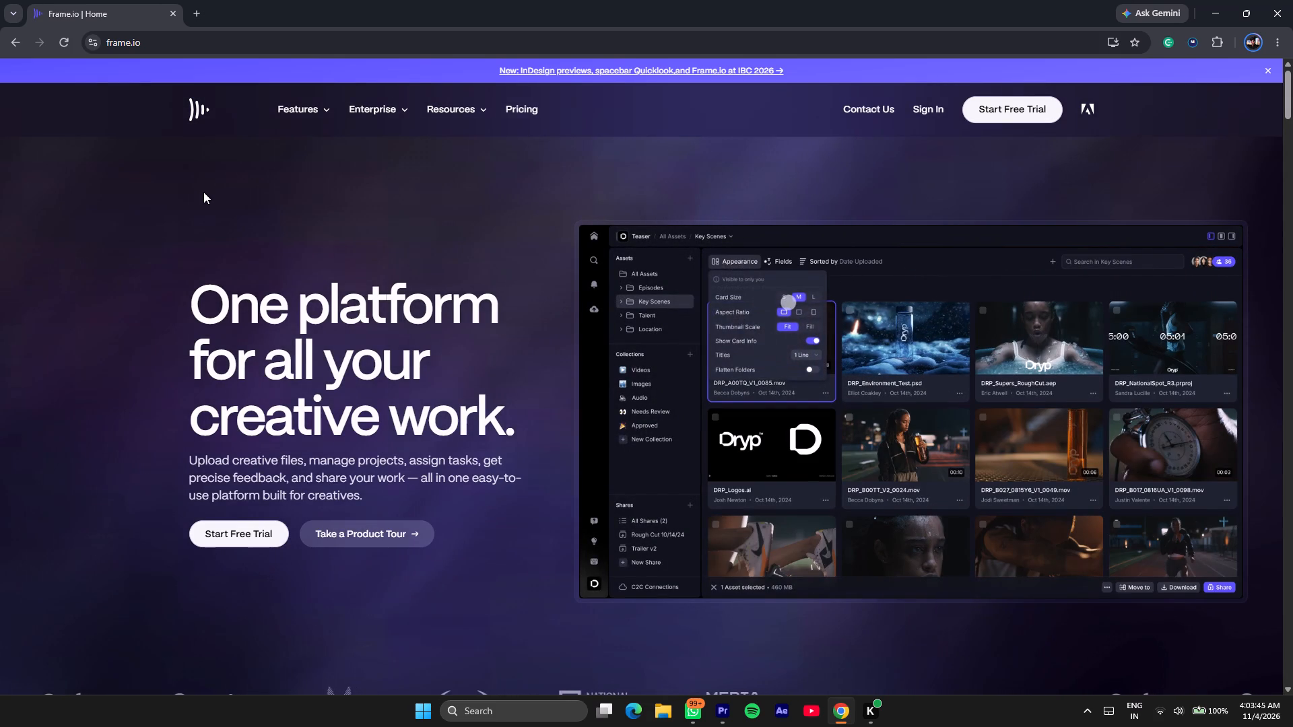
click(929, 106)
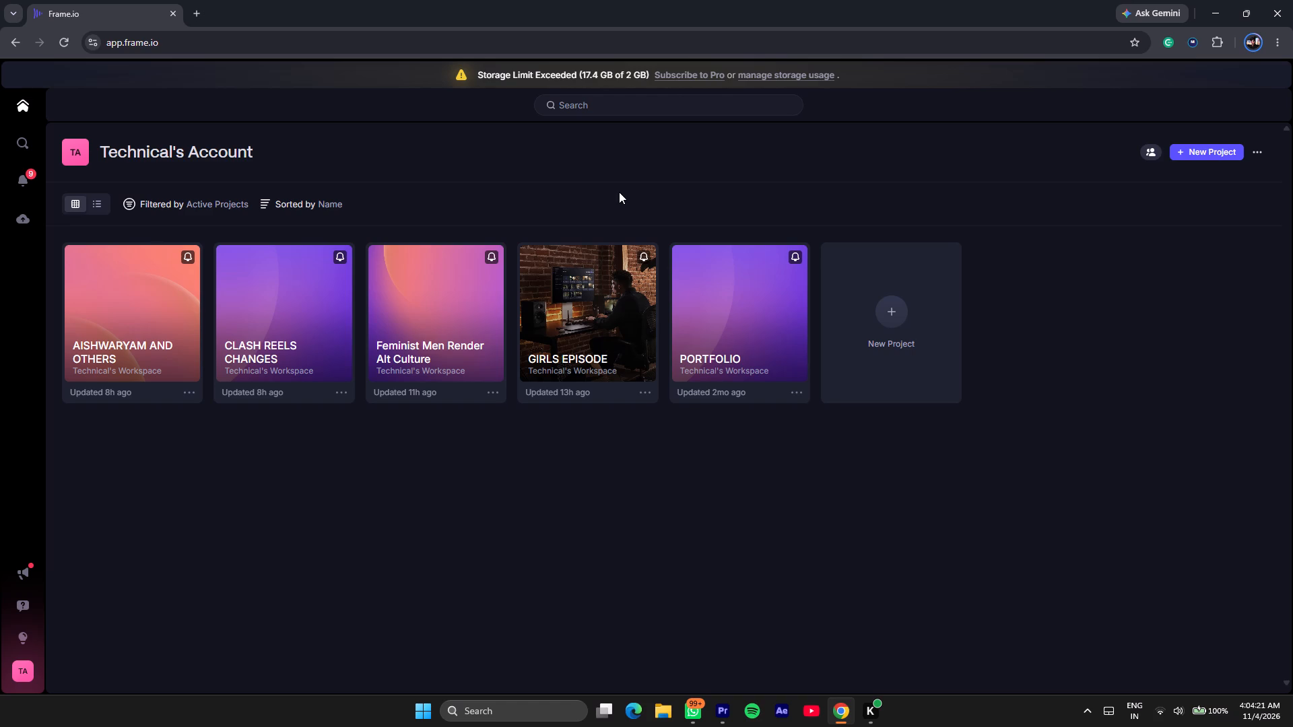
Create a new blank Frame.io project named AKSHARA.
click(898, 314)
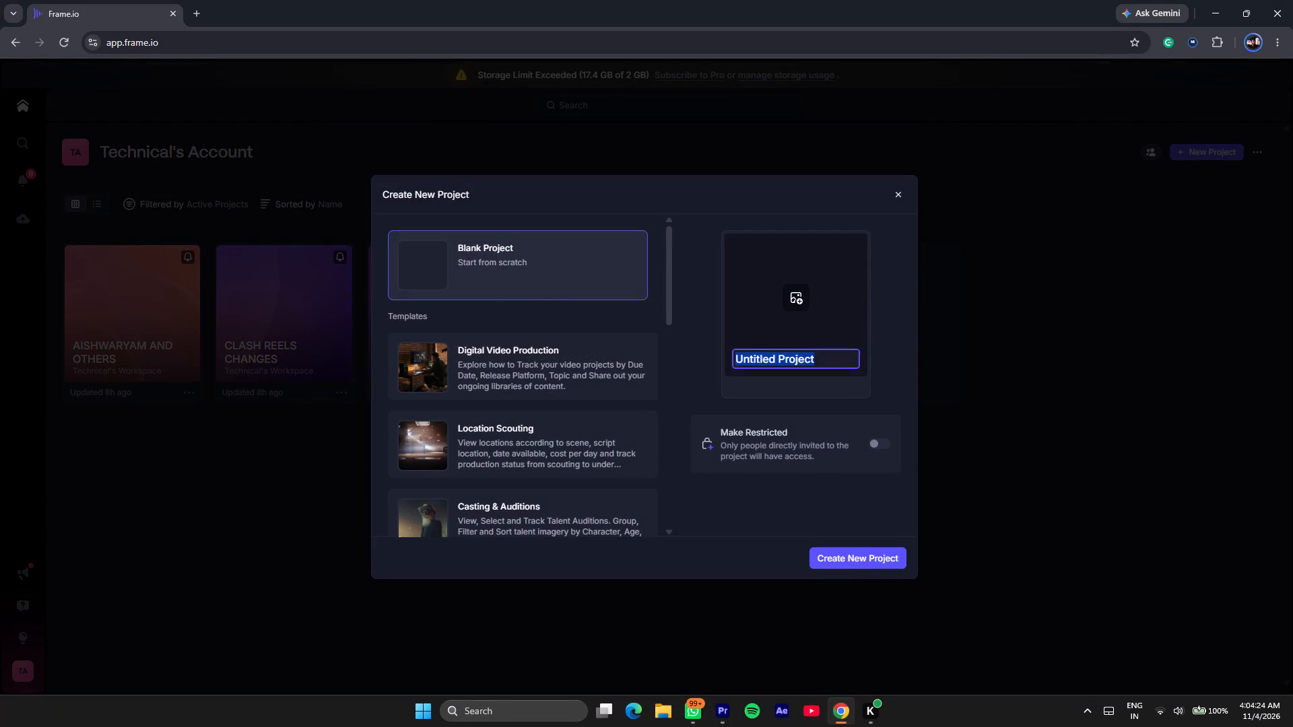
text(AKSHARA)
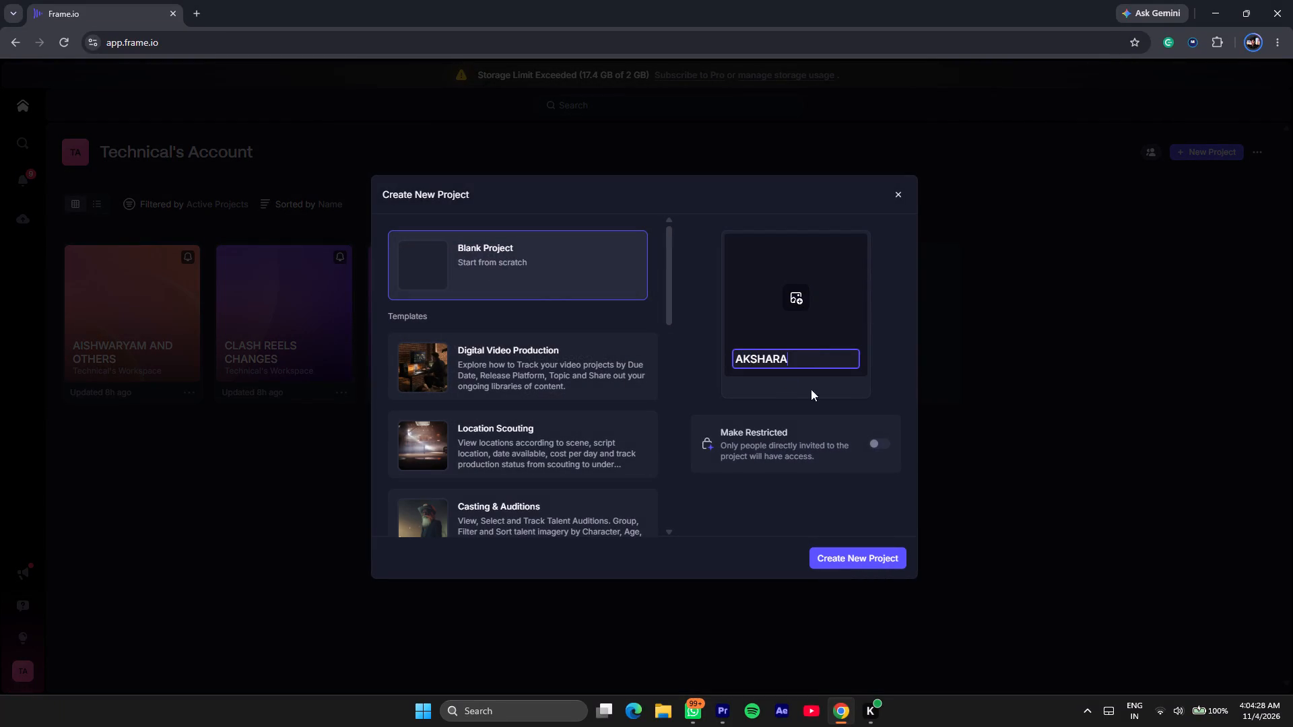
click(886, 562)
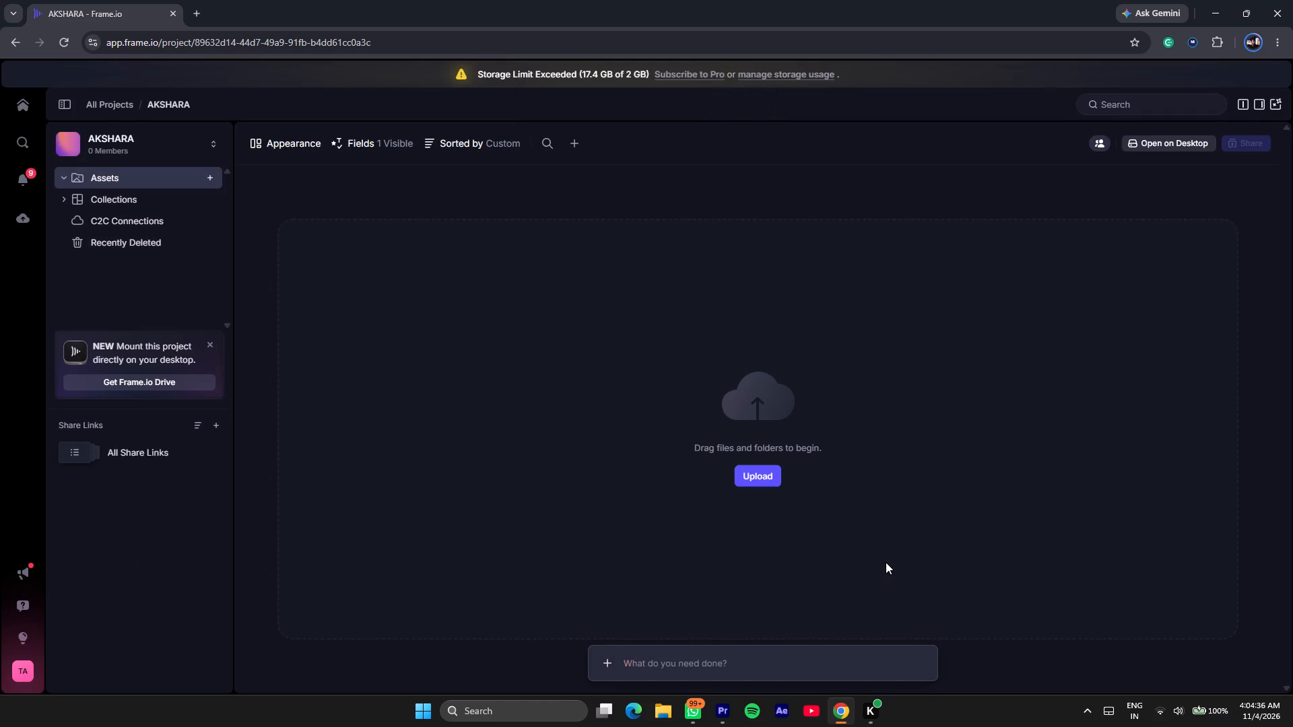
Upload AKSHARA LINEUP .mp4 from the RENDER folder inside AKSHARA MAYFAIR on drive F: to the AKSHARA project.
click(768, 475)
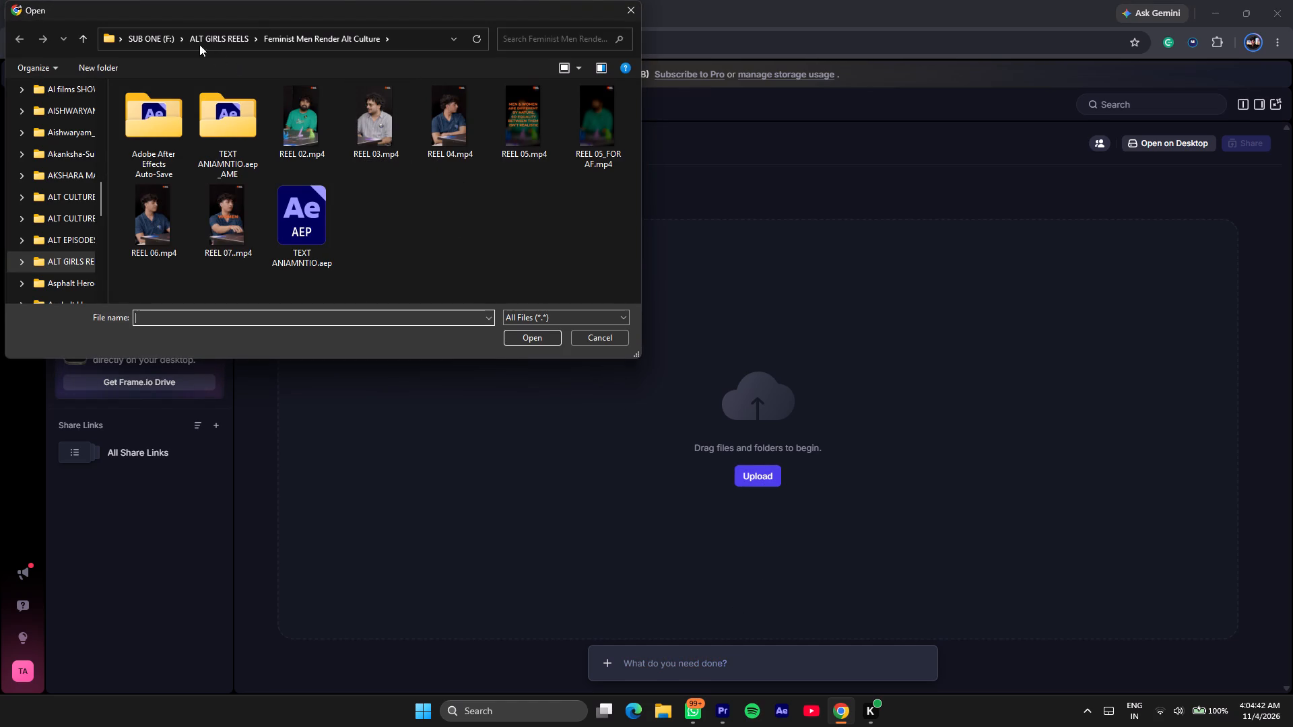
click(147, 38)
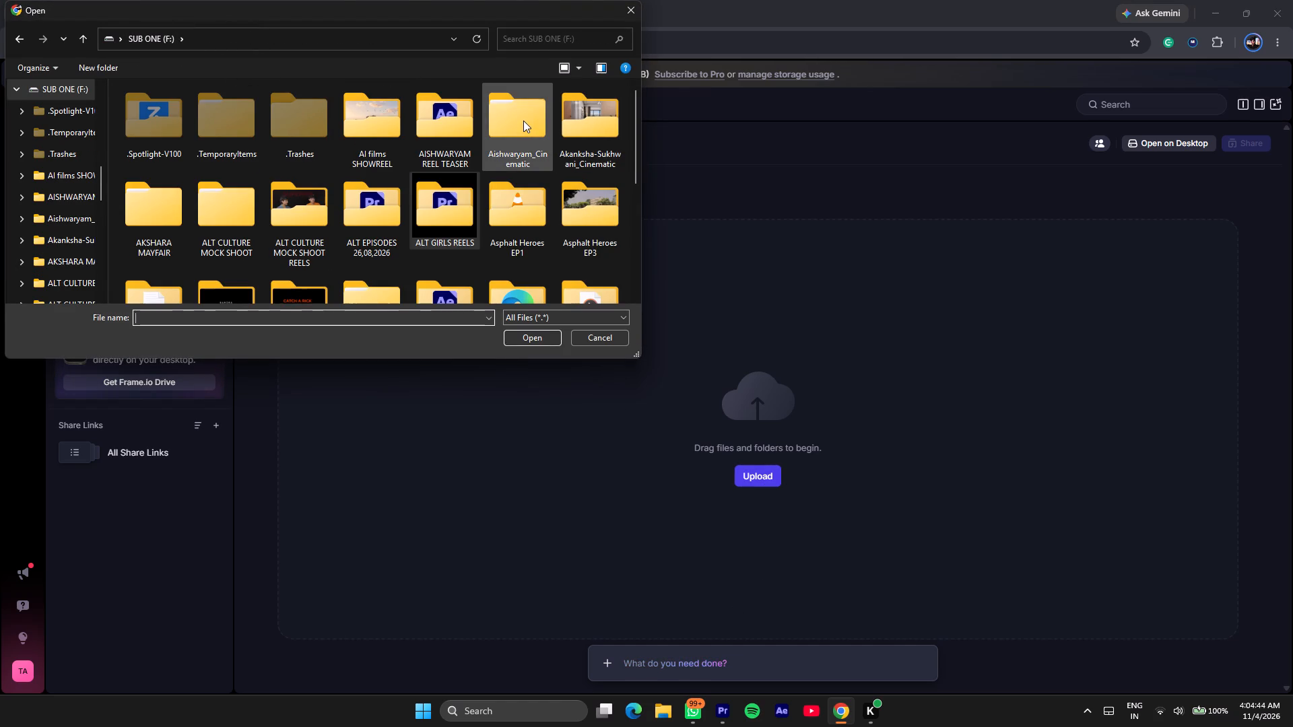
double_click(152, 202)
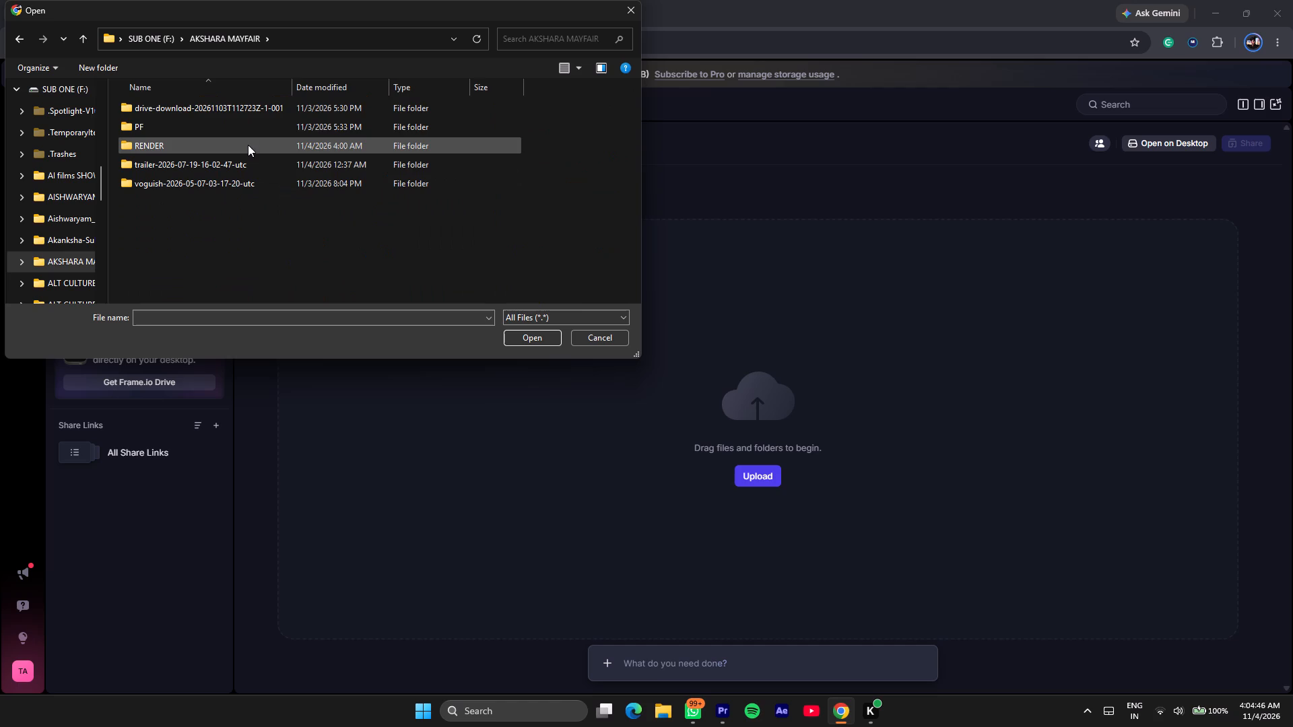
double_click(248, 145)
click(142, 123)
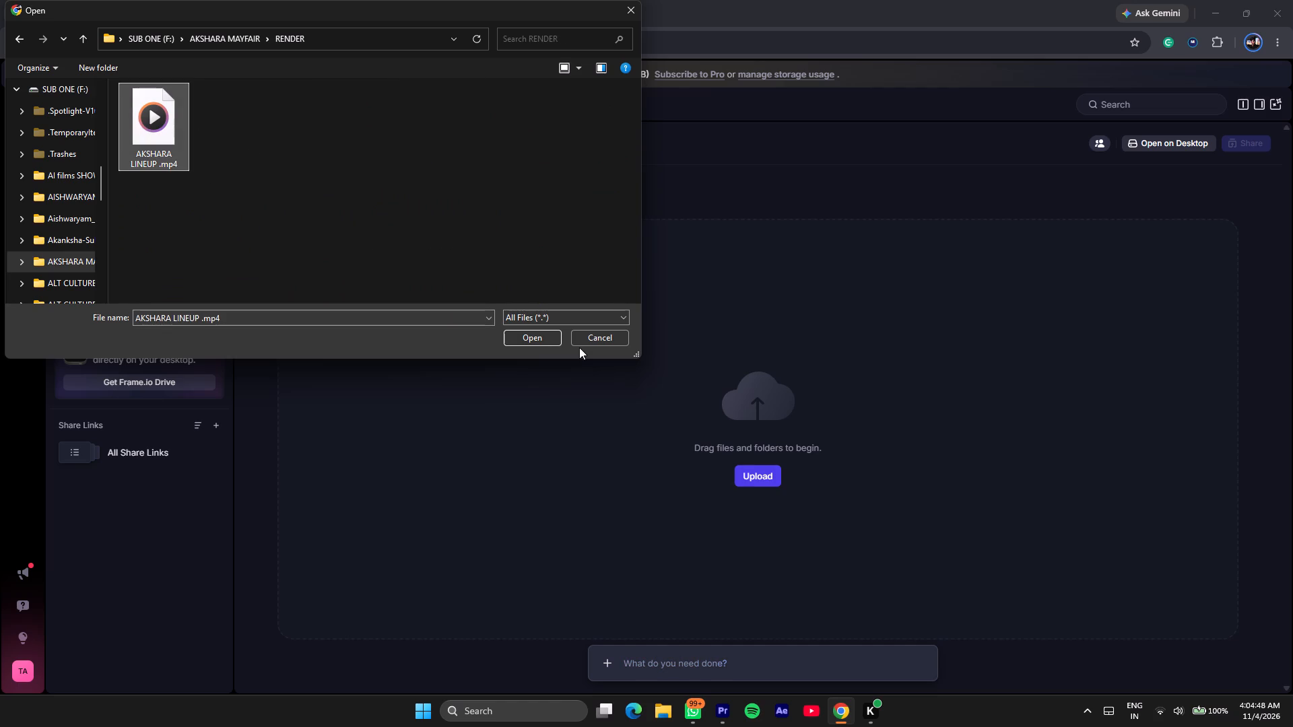
click(526, 337)
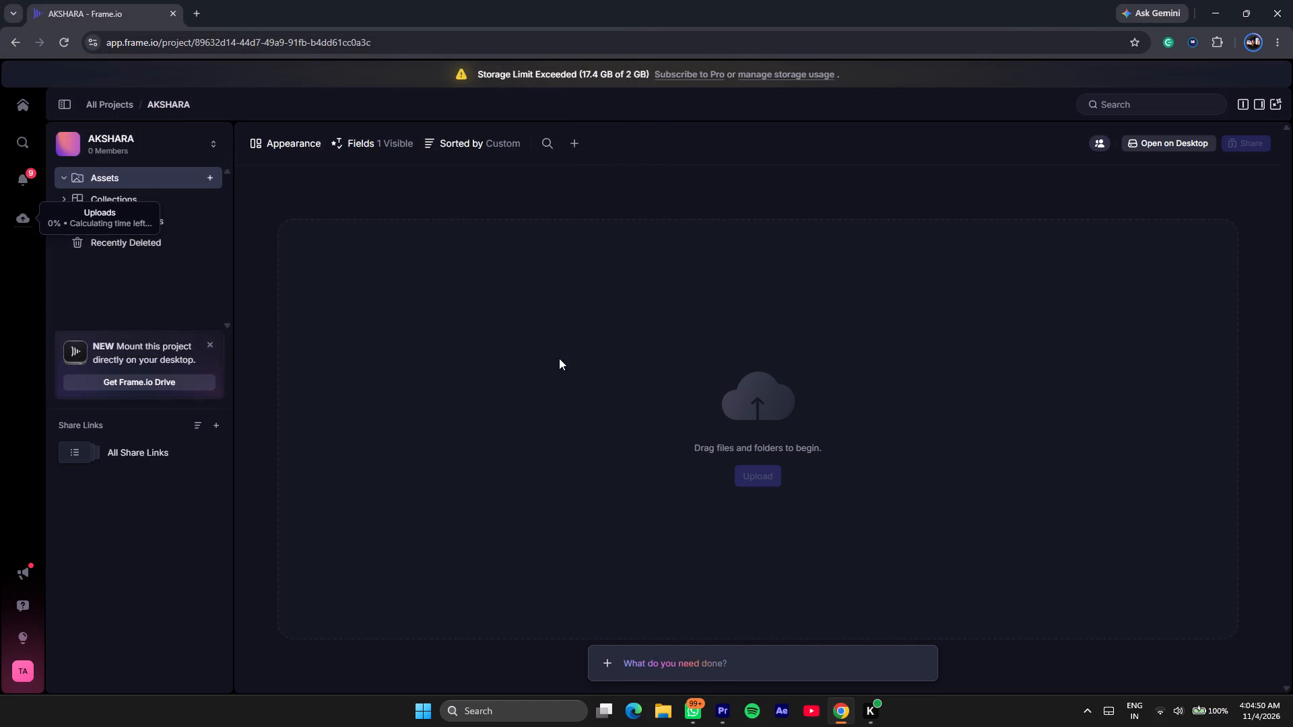
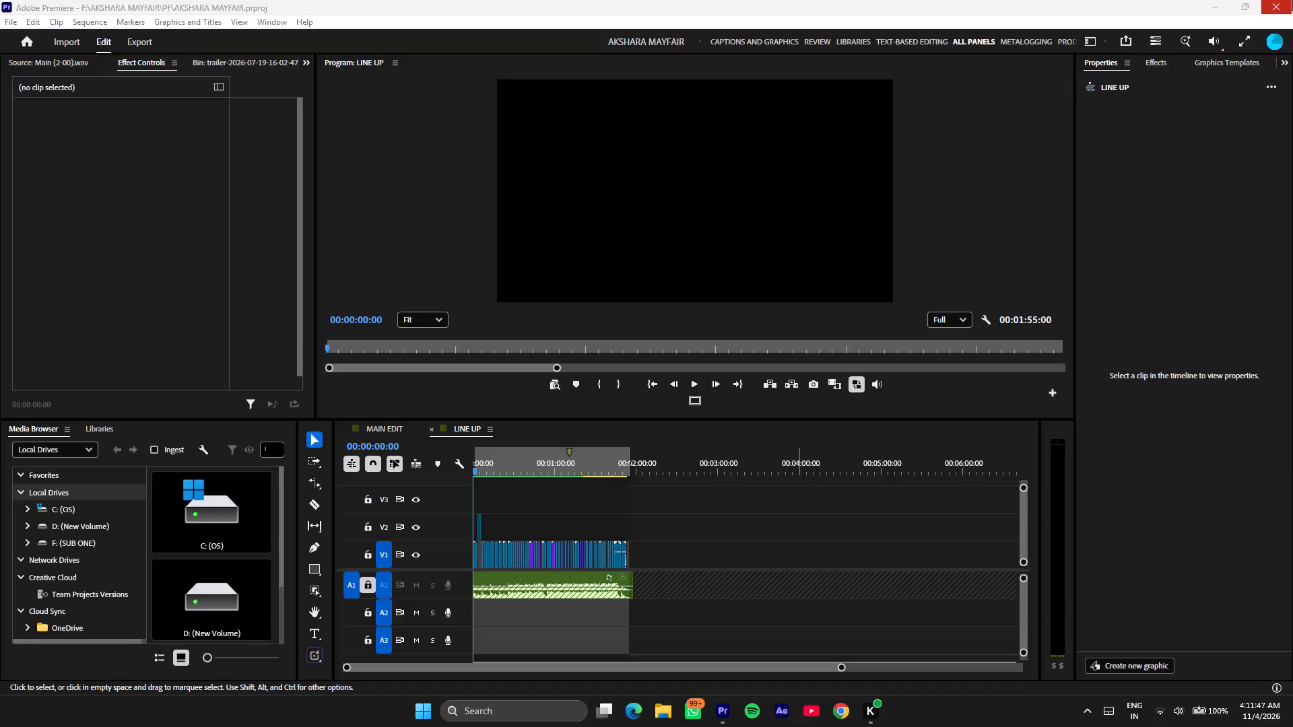
Switch to Adobe Premiere and close it along with the open AKSHARA MAYFAIR project.
click(1292, 0)
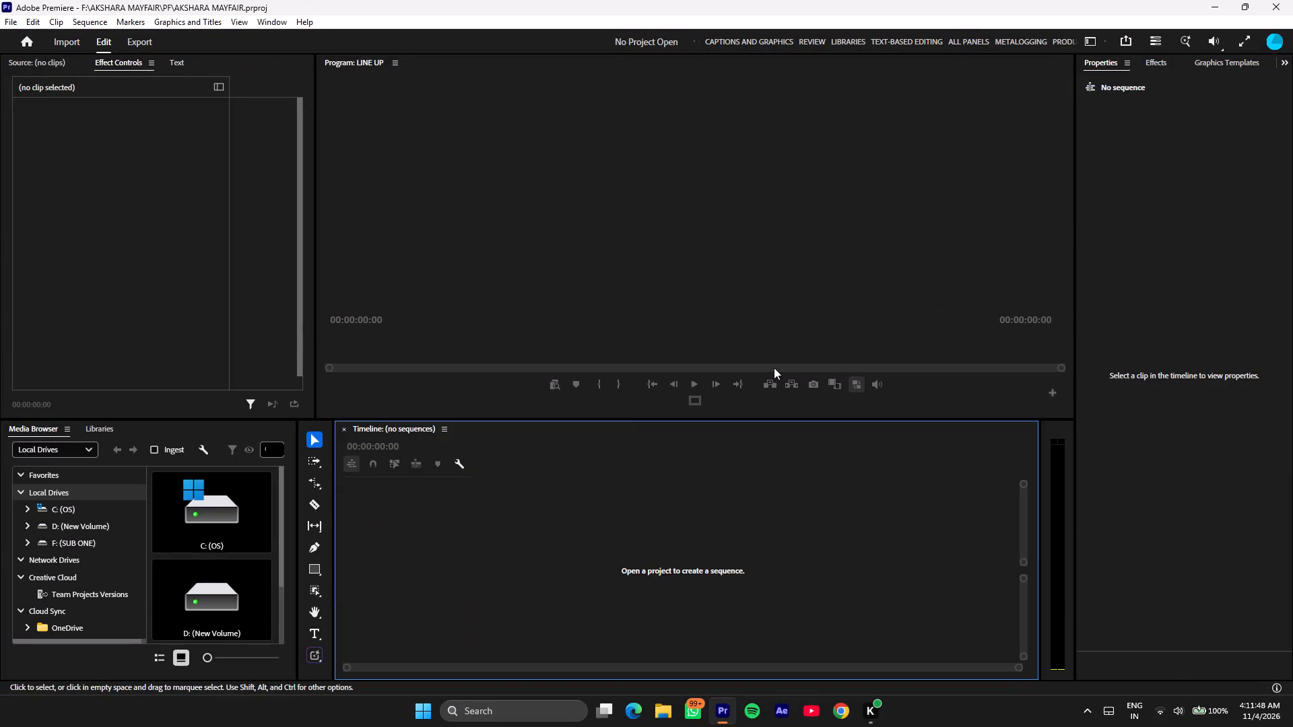